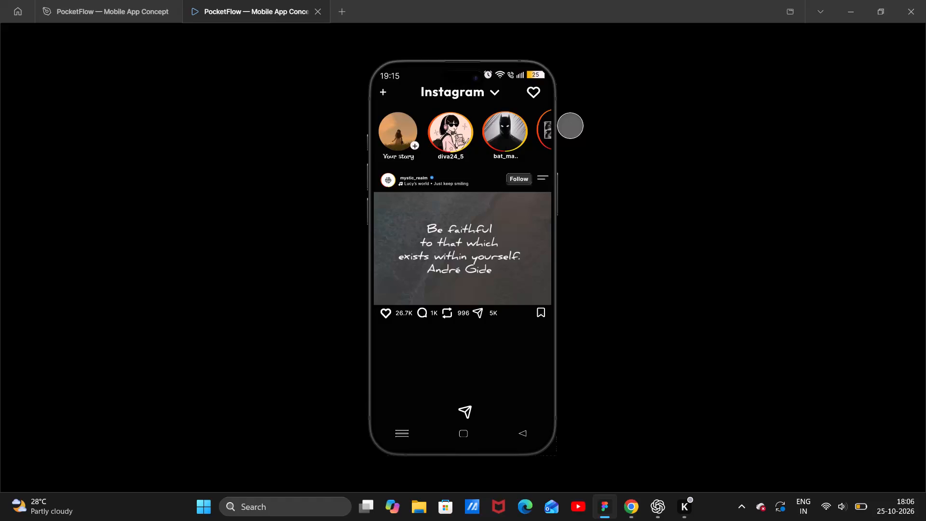
# Return from the prototype preview to the design file and examine the iPhone frame's layers and the lower part of the Instagram screen.
pyautogui.click(511, 225)
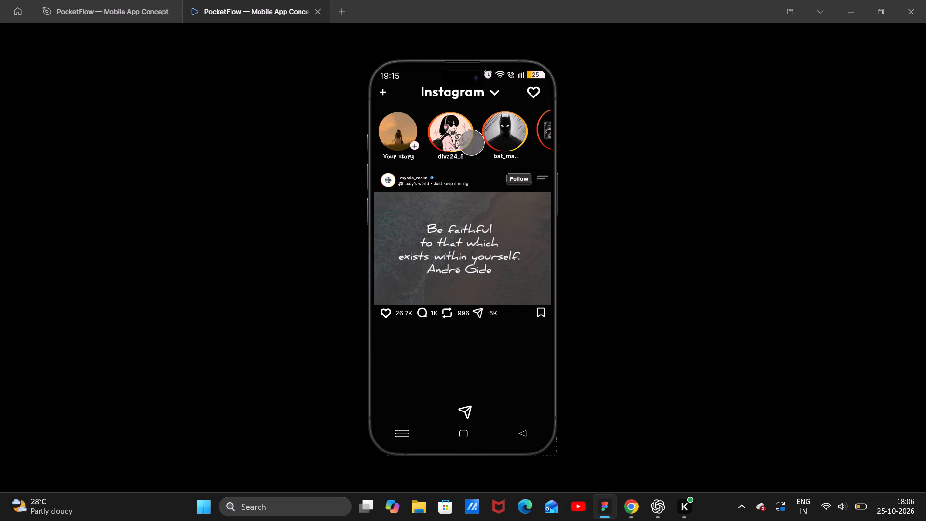
pyautogui.click(94, 18)
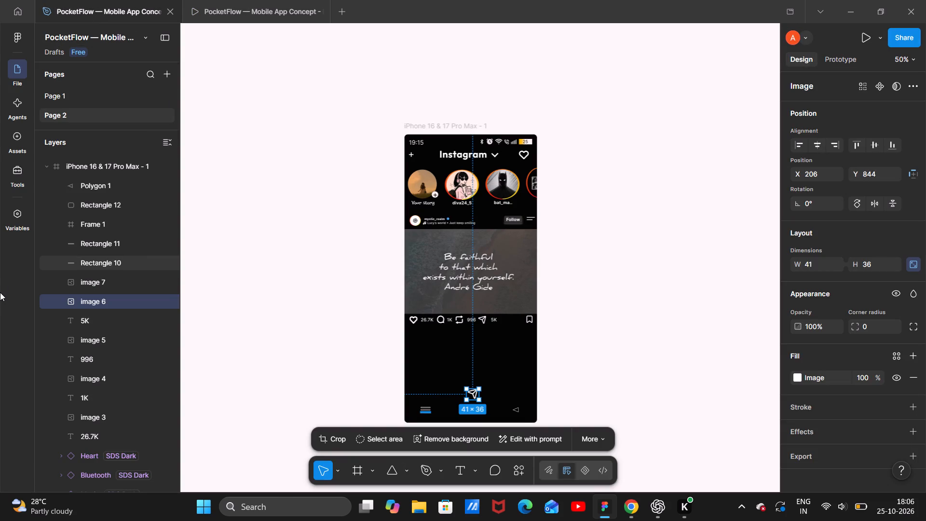
pyautogui.scroll(-1, 0, 292)
pyautogui.scroll(-3, 136, 257)
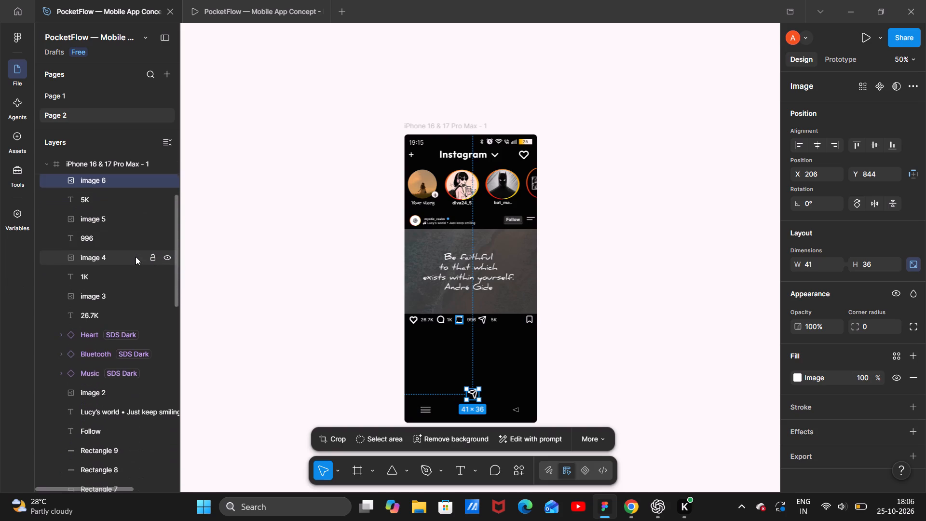
pyautogui.scroll(-14, 136, 257)
pyautogui.scroll(8, 136, 257)
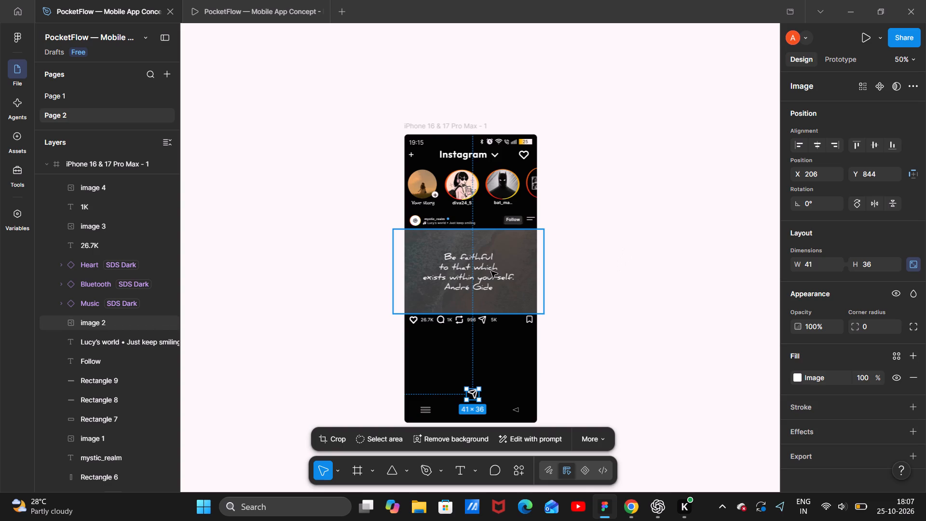
pyautogui.hotkey('ctrl', '+')
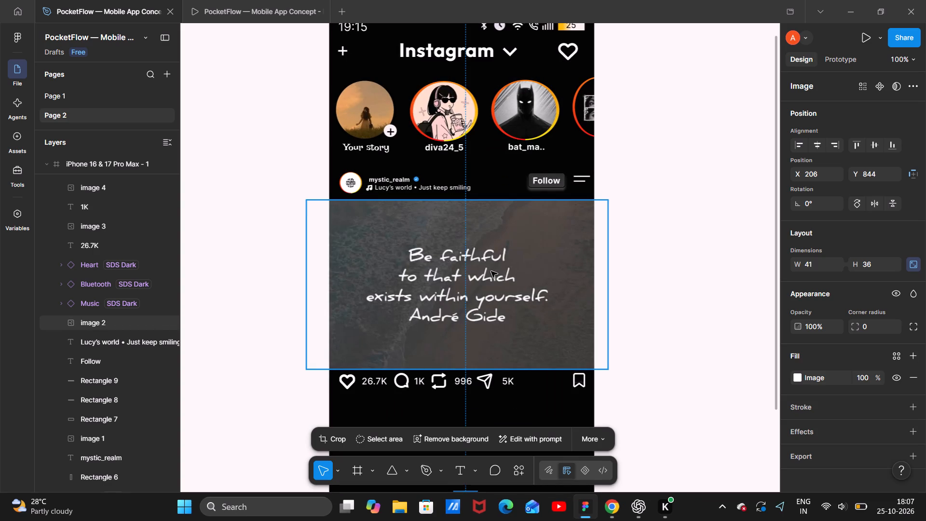
pyautogui.scroll(-2, 536, 358)
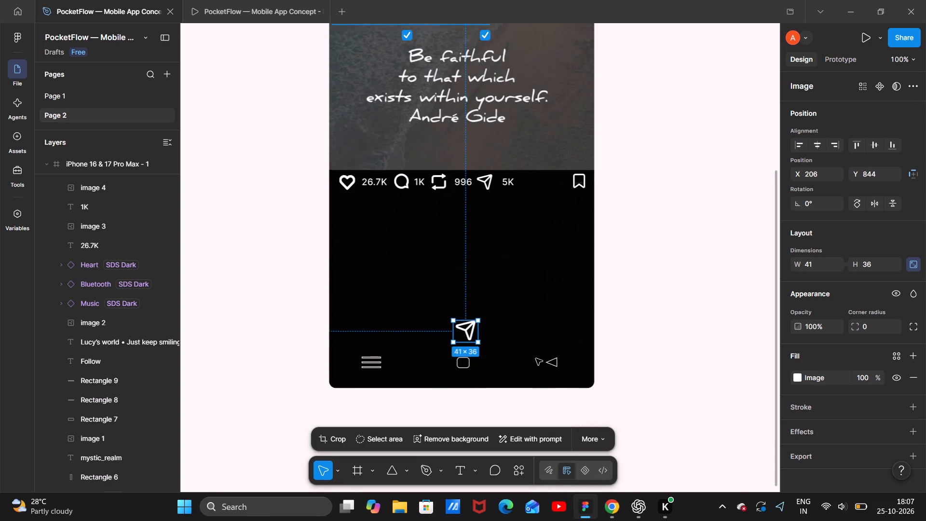
pyautogui.scroll(-1, 536, 358)
pyautogui.click(494, 312)
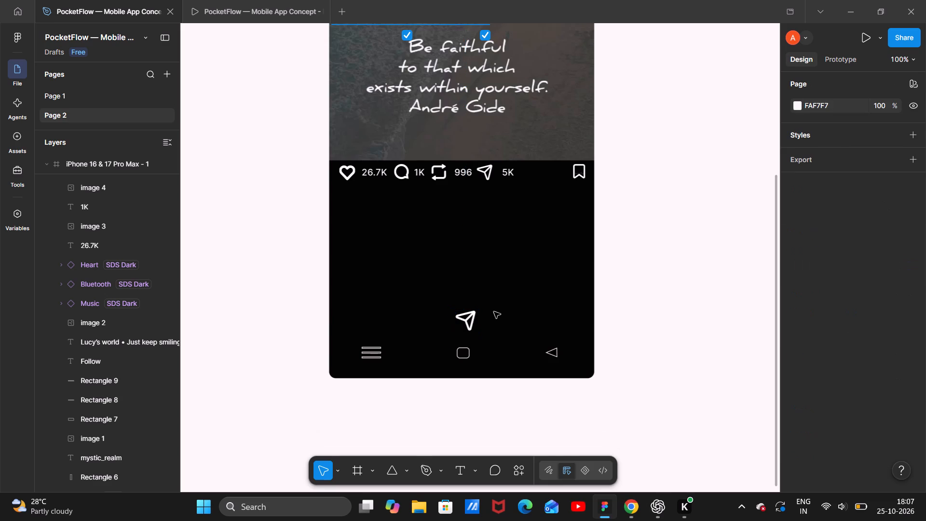
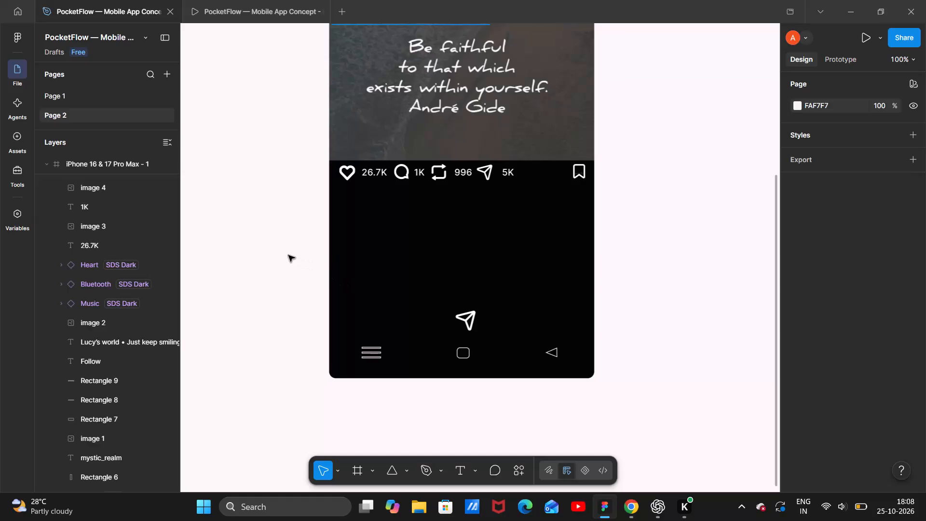
# Review the Instagram screen's layout in the iPhone frame, from the header and stories to the post's action row and the area beneath.
pyautogui.click(288, 255)
pyautogui.scroll(1, 288, 255)
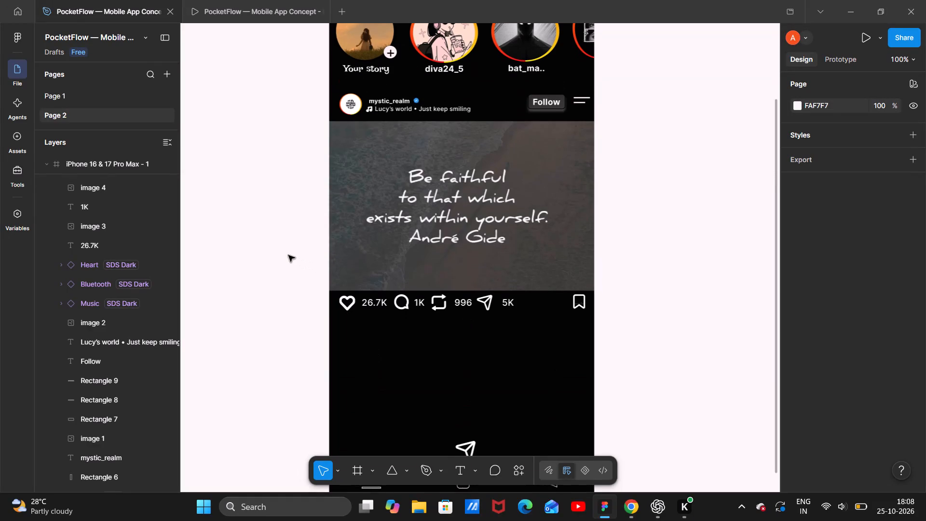
pyautogui.scroll(1, 288, 255)
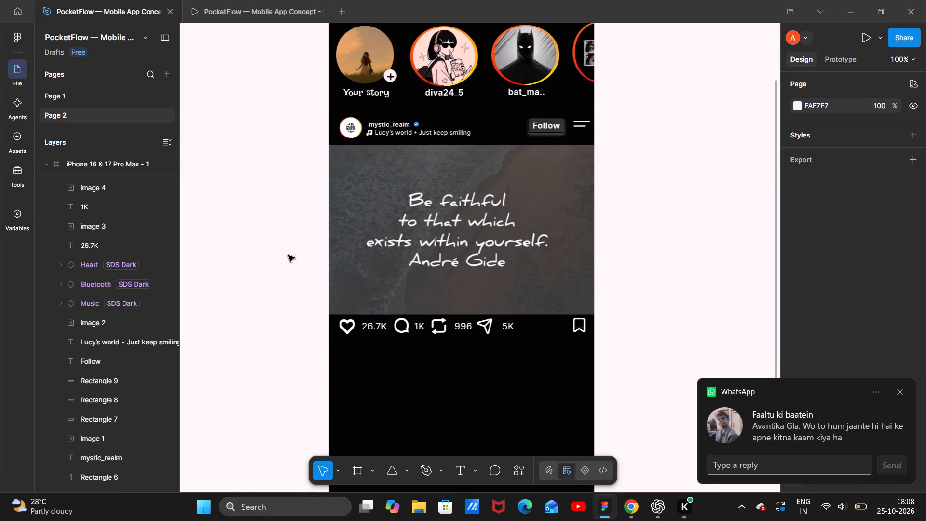
pyautogui.scroll(1, 288, 255)
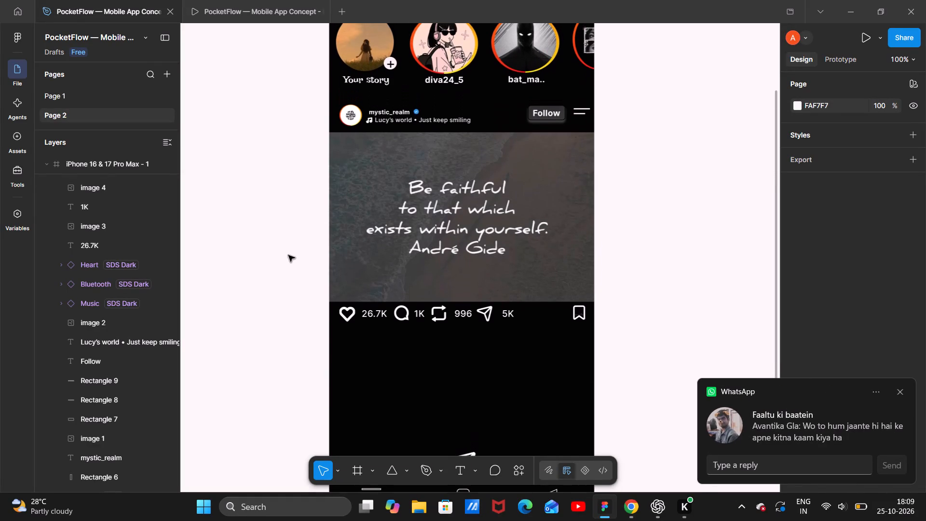
pyautogui.scroll(1, 288, 255)
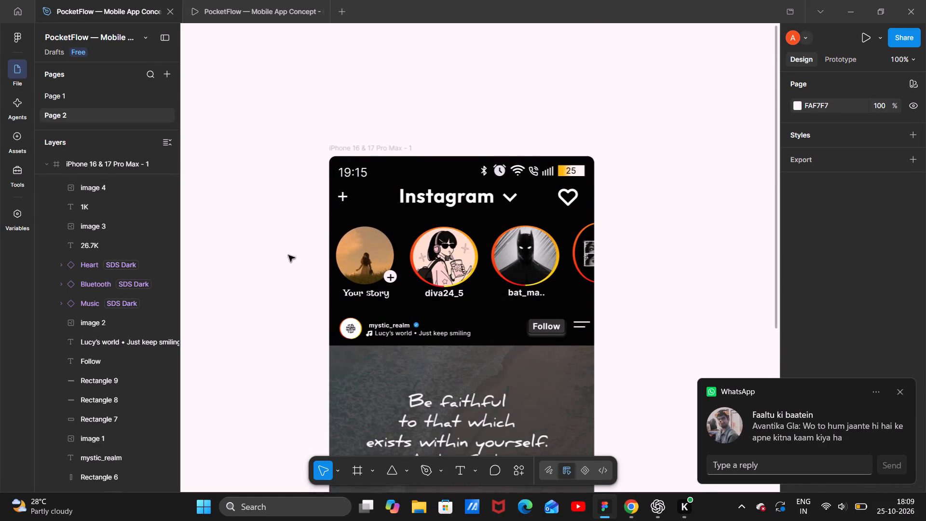
pyautogui.scroll(1, 288, 255)
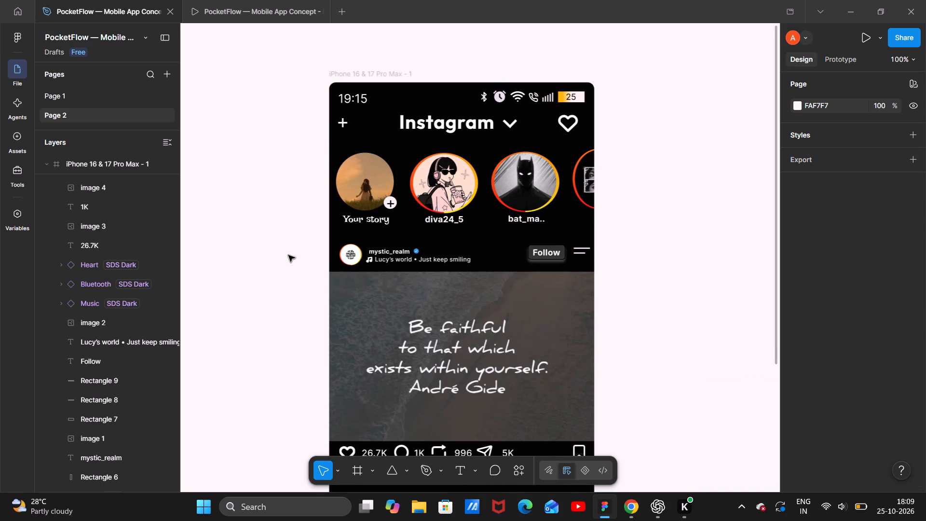
pyautogui.scroll(1, 288, 255)
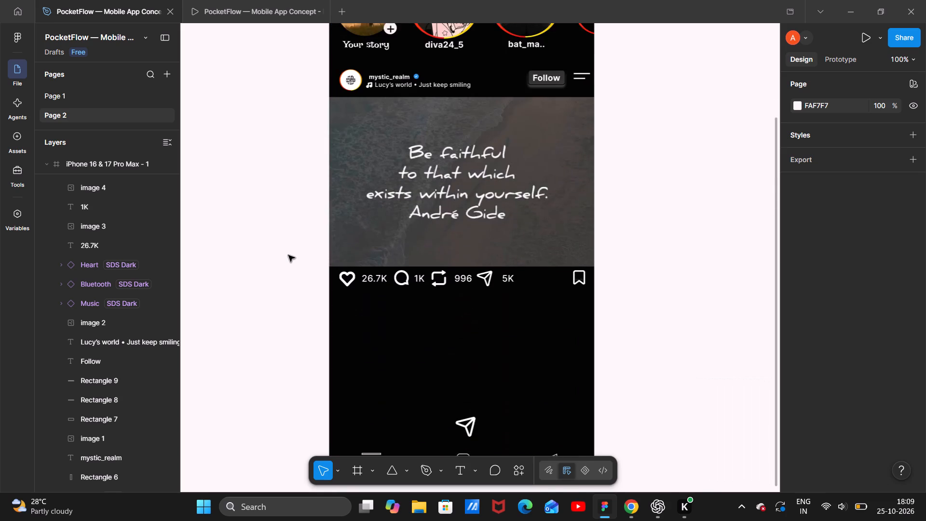
pyautogui.scroll(1, 288, 255)
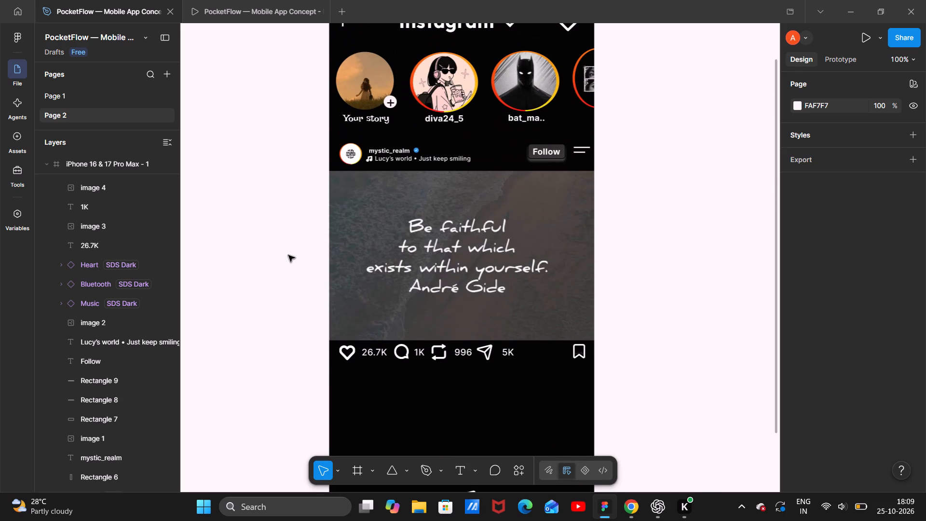
pyautogui.scroll(1, 288, 255)
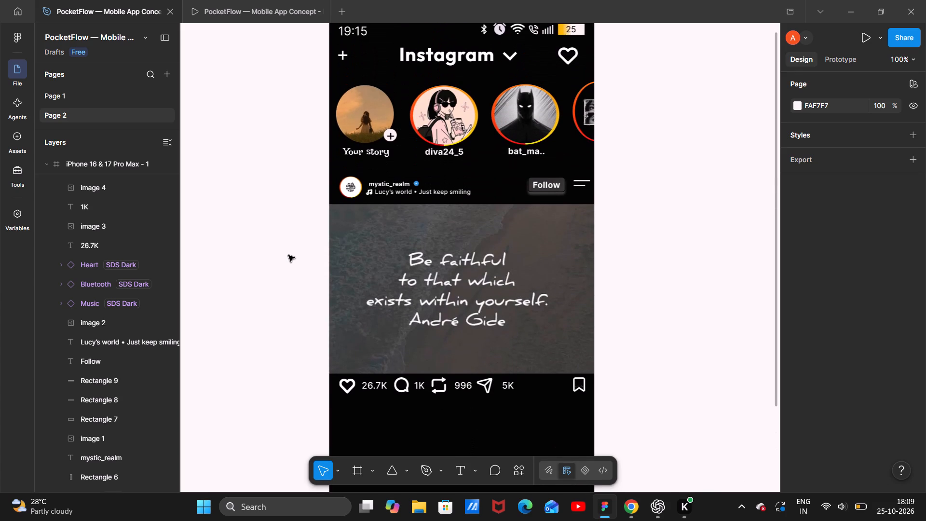
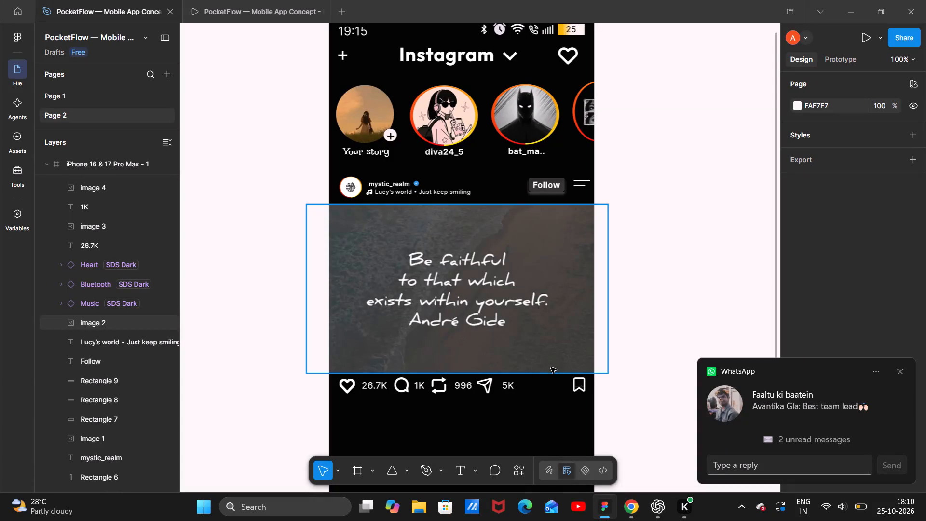
# Nudge the lone paper-plane icon near the iPhone frame's bottom to X 202, Y 836, centred above the rounded-square navigation button.
pyautogui.click(659, 371)
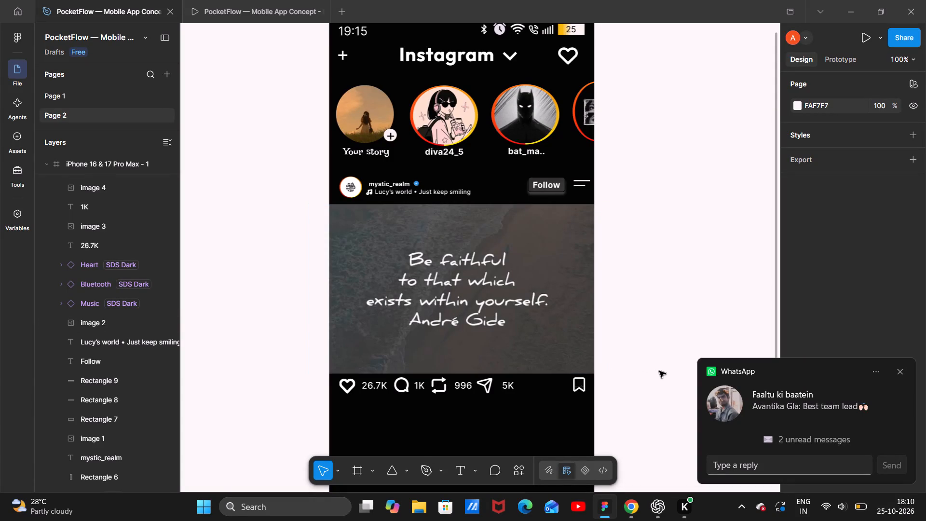
pyautogui.scroll(-2, 631, 311)
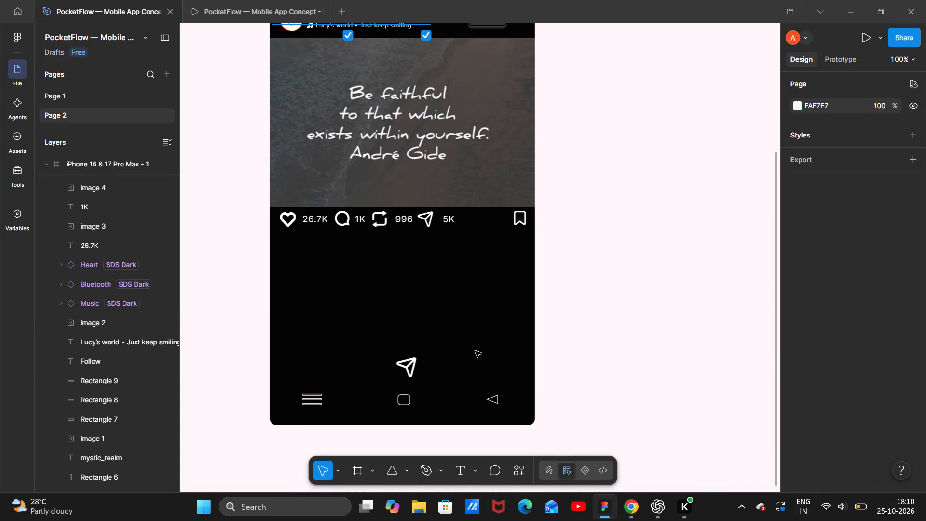
pyautogui.click(403, 372)
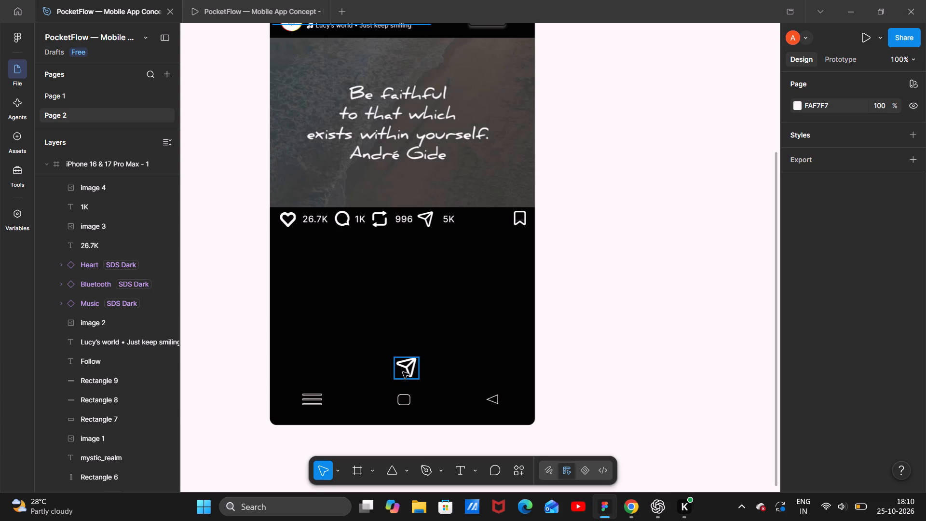
pyautogui.click(360, 300)
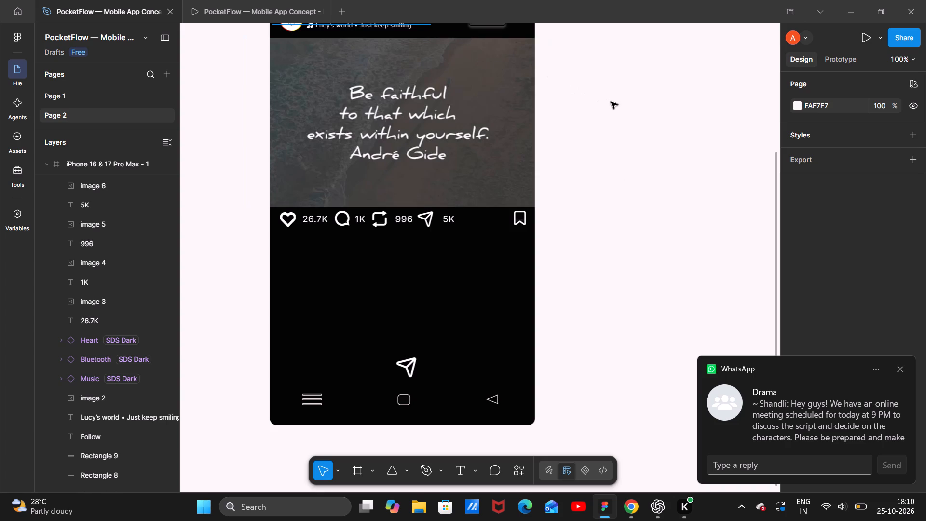
pyautogui.click(894, 376)
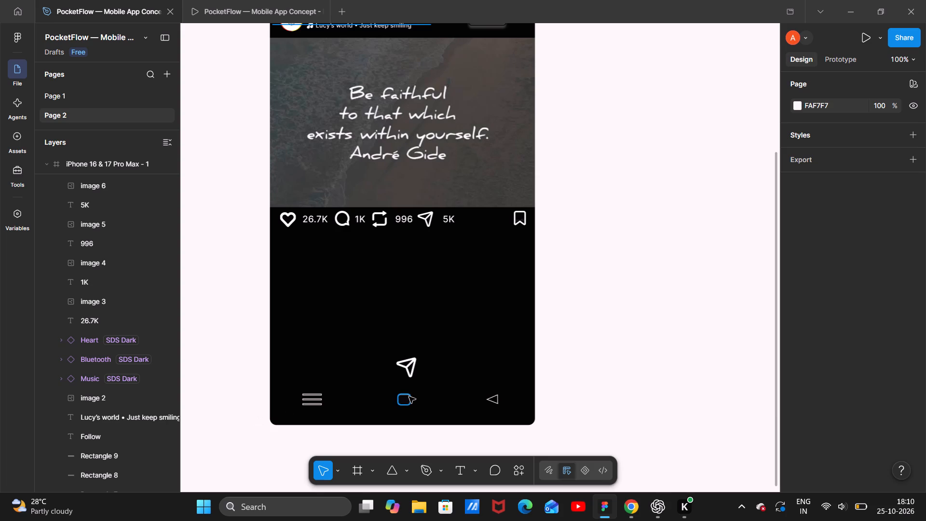
pyautogui.click(409, 375)
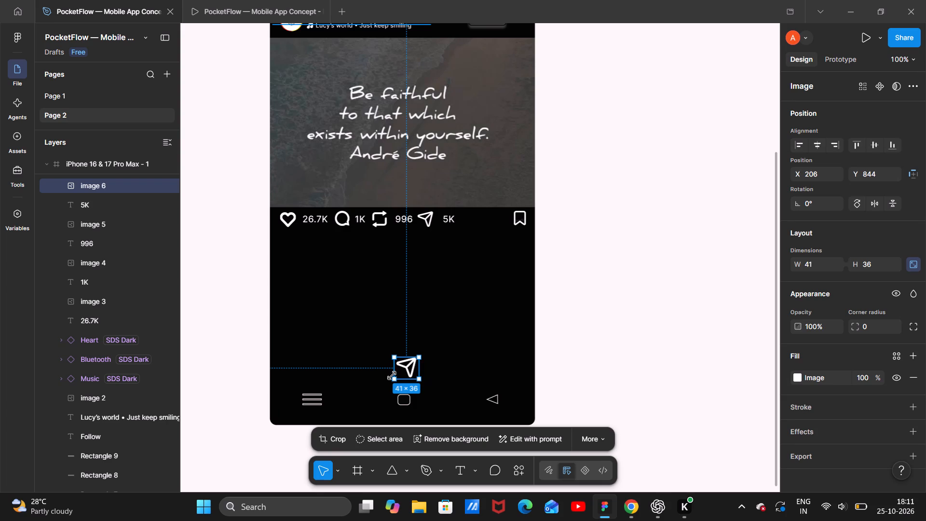
pyautogui.moveTo(403, 366); pyautogui.dragTo(403, 363)
pyautogui.moveTo(403, 363); pyautogui.dragTo(402, 362)
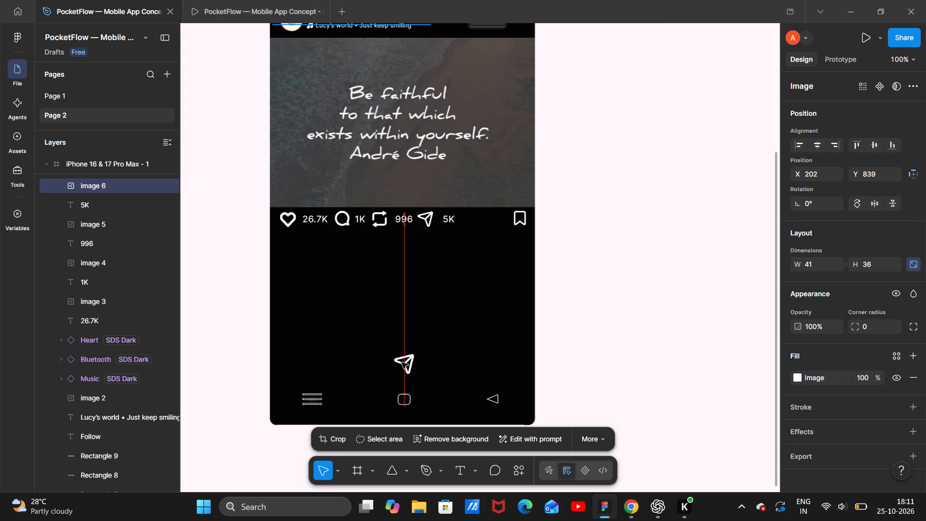
pyautogui.moveTo(402, 362); pyautogui.dragTo(399, 361)
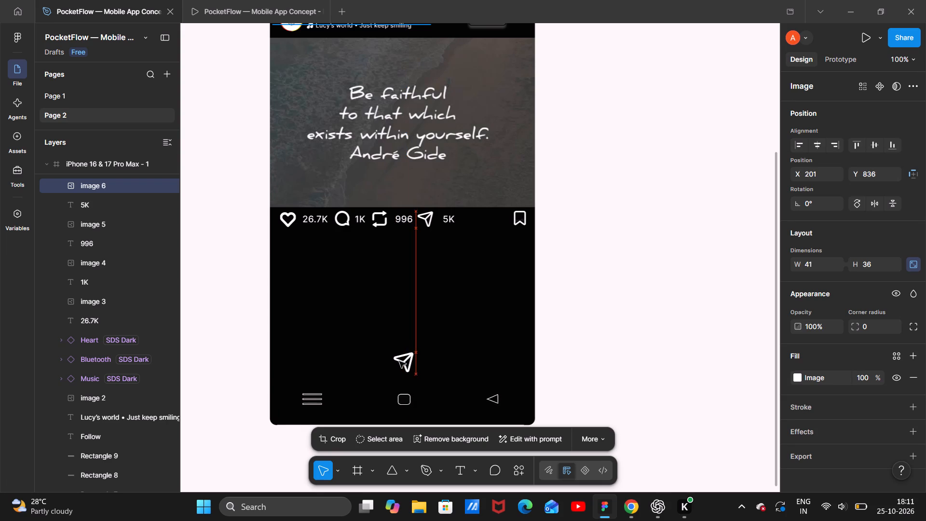
pyautogui.moveTo(399, 361); pyautogui.dragTo(401, 361)
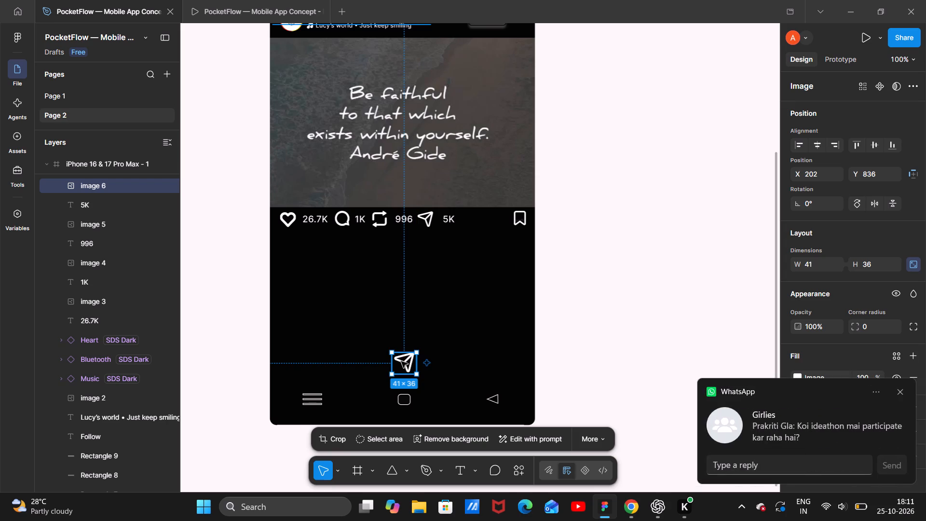
pyautogui.click(365, 352)
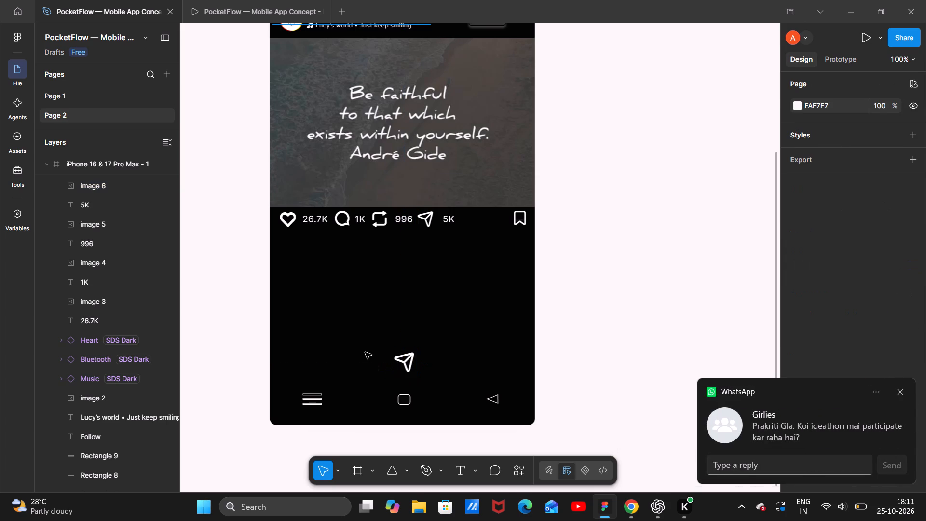
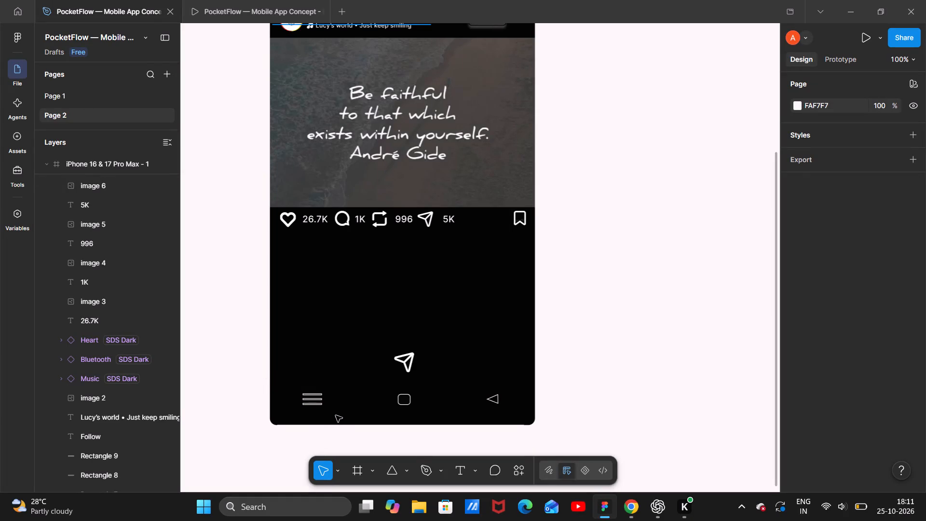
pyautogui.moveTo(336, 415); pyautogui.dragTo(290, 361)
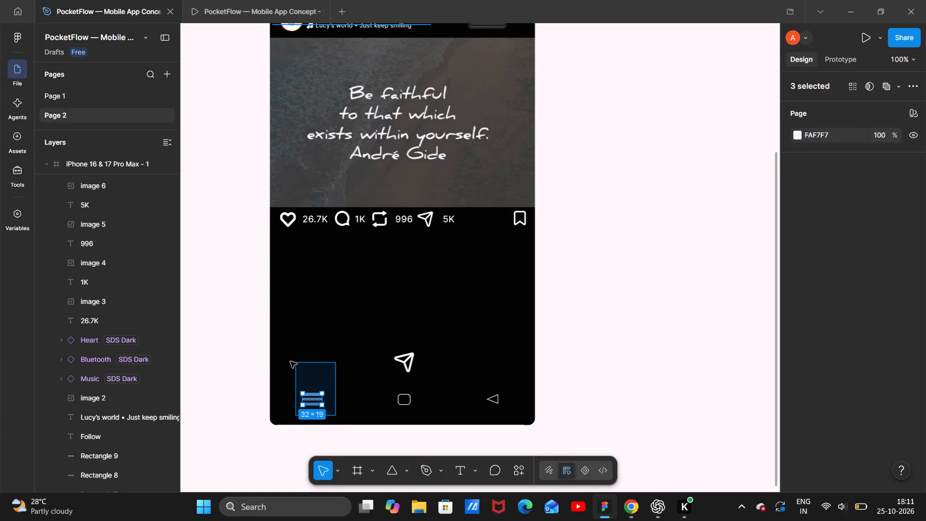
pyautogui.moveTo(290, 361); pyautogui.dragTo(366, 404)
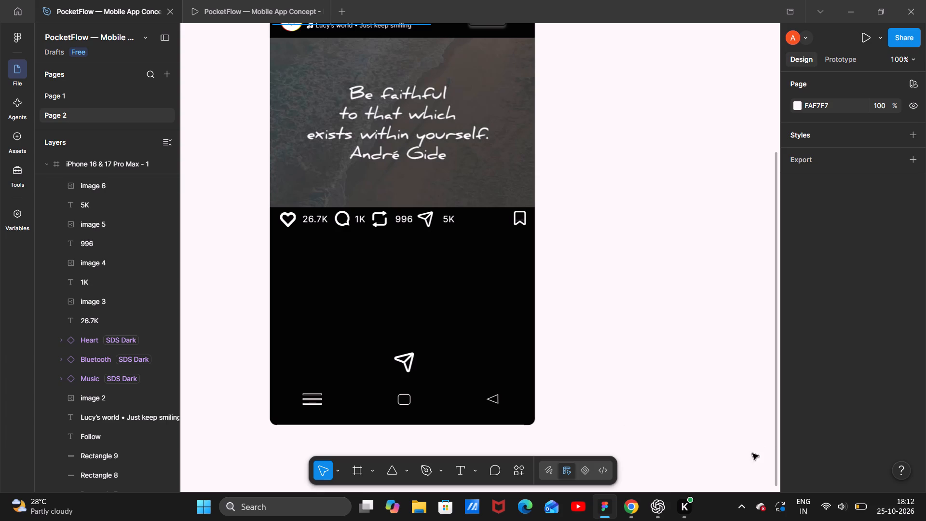
# Switch to Chrome and copy the Vecteezy white home glyph image from the Instagram home icon search results.
pyautogui.click(635, 510)
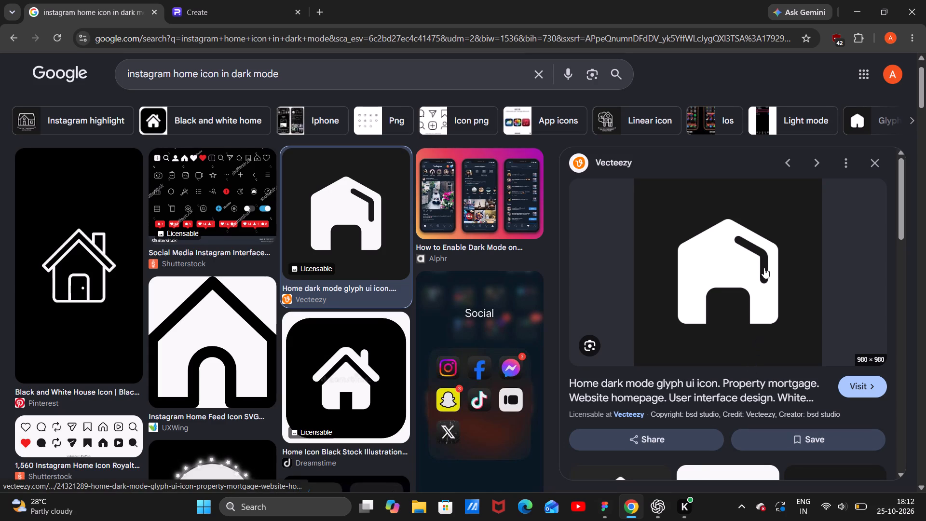
pyautogui.rightClick(720, 312)
pyautogui.click(769, 228)
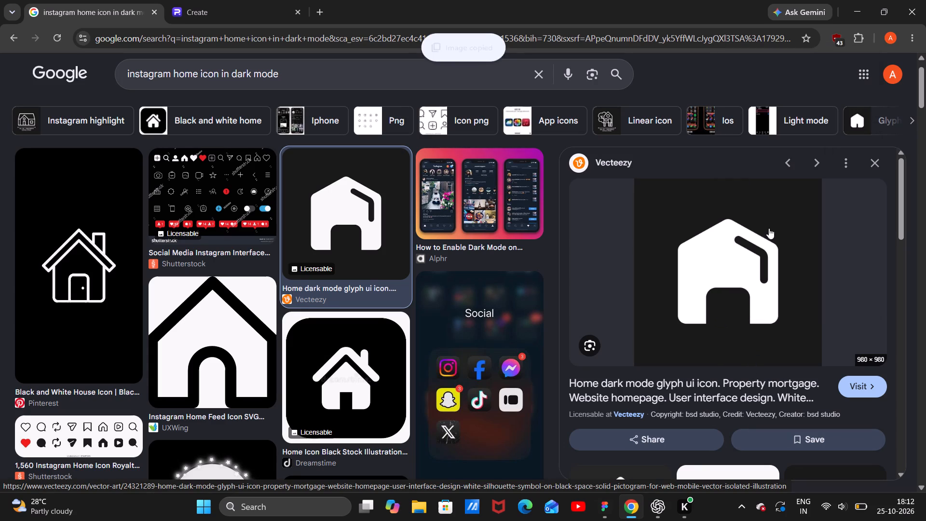
# Leave the bookmark icon's edit in Photoroom and return to the Background Remover start page for a new image.
pyautogui.click(215, 10)
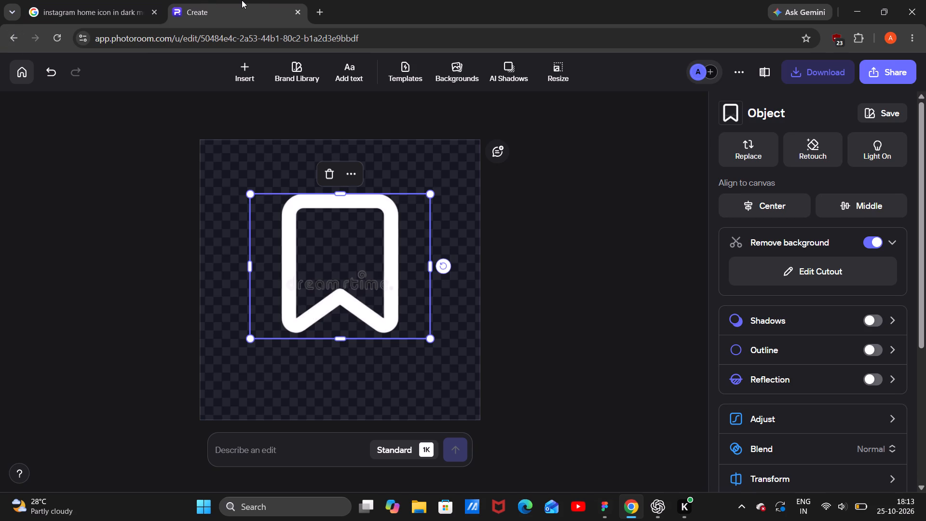
pyautogui.click(13, 27)
pyautogui.click(13, 30)
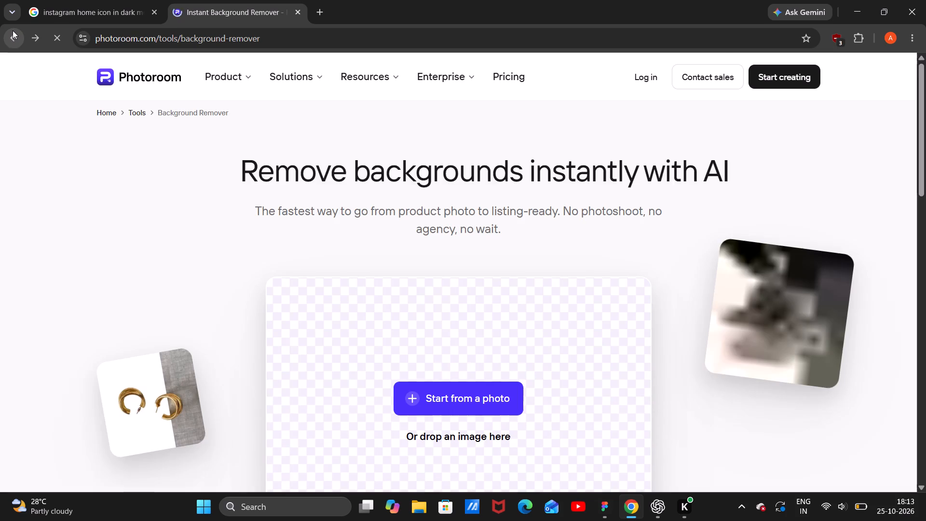
# In Chrome, remove the background of the copied home icon with Photoroom and copy the cutout from its editor.
pyautogui.hotkey('ctrl', 'v')
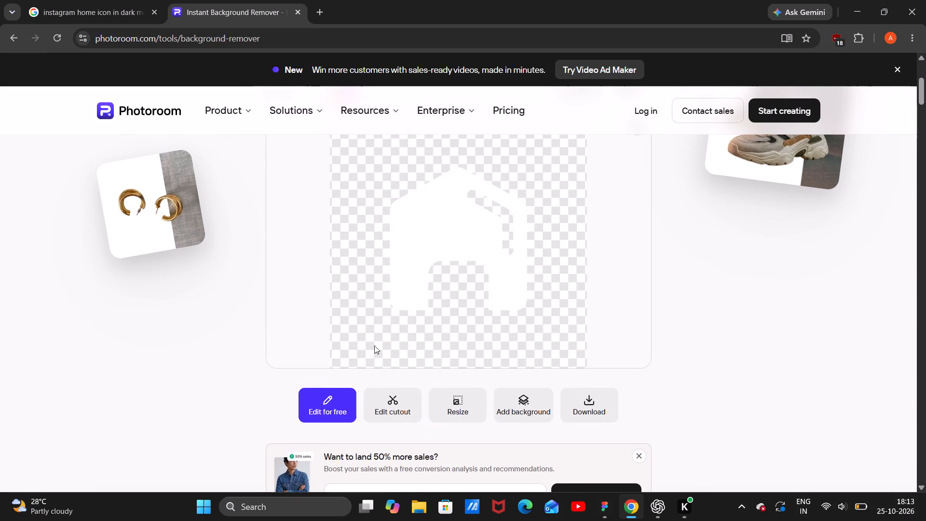
pyautogui.click(338, 390)
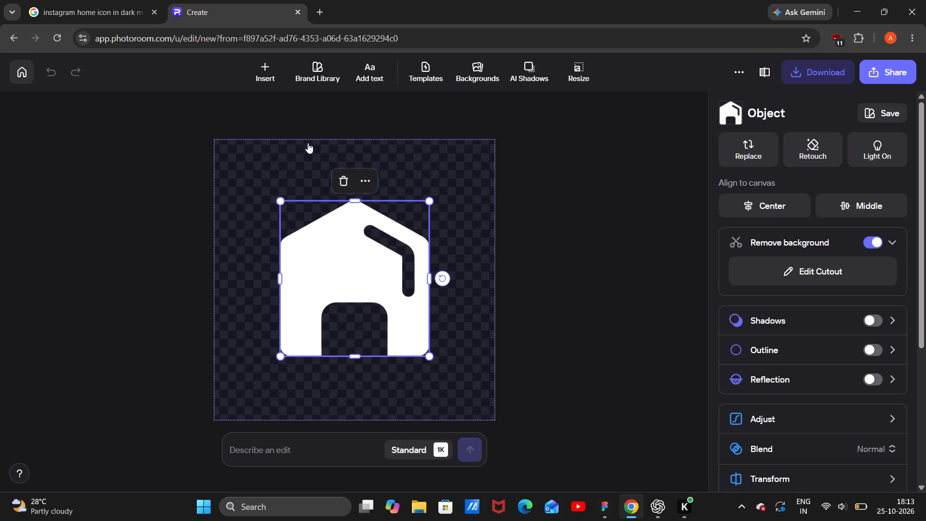
pyautogui.hotkey('ctrl', 'c')
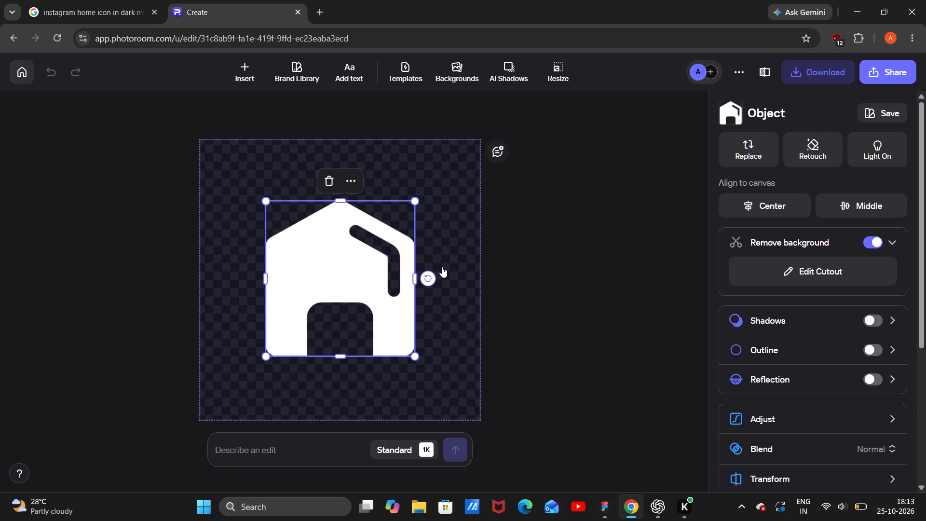
# Switch to Figma, paste the home icon cutout into the design and scale it down to about 34 × 35.
pyautogui.click(610, 505)
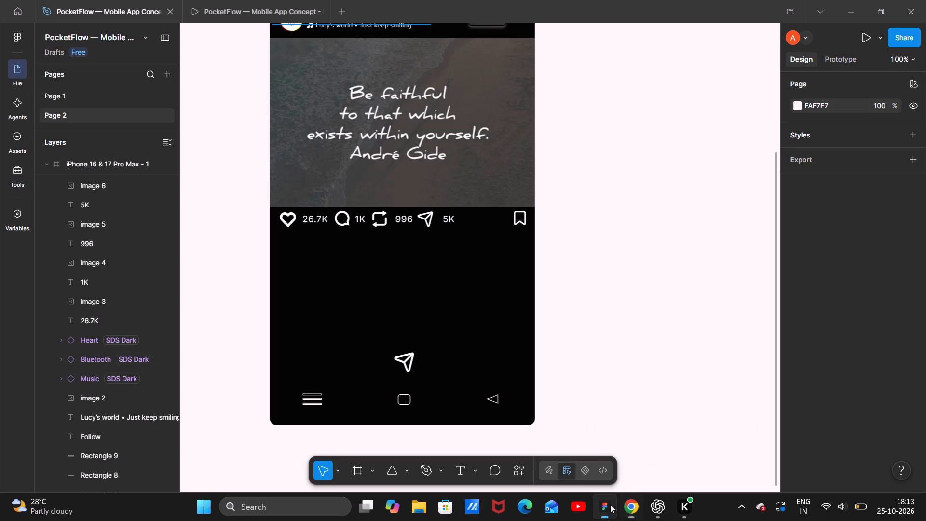
pyautogui.hotkey('ctrl', 'v')
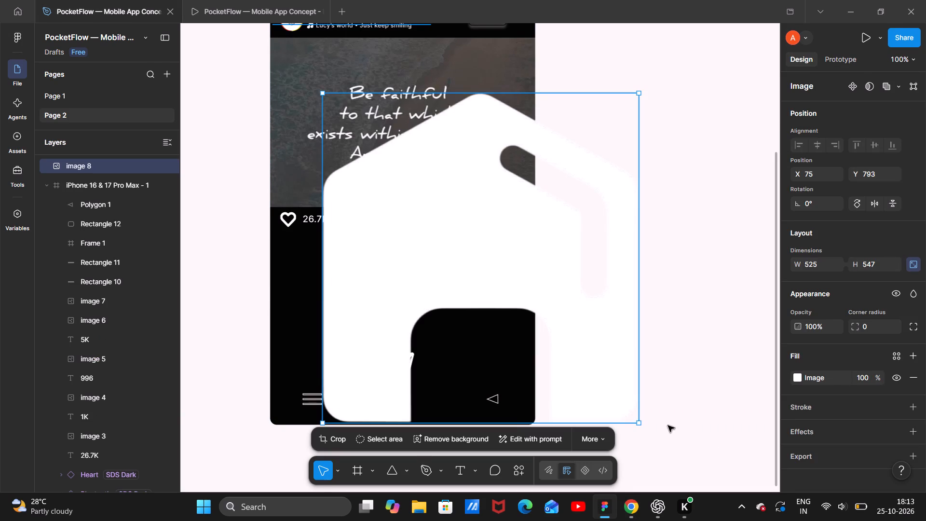
pyautogui.moveTo(641, 424); pyautogui.dragTo(615, 394)
pyautogui.moveTo(615, 394); pyautogui.dragTo(350, 133)
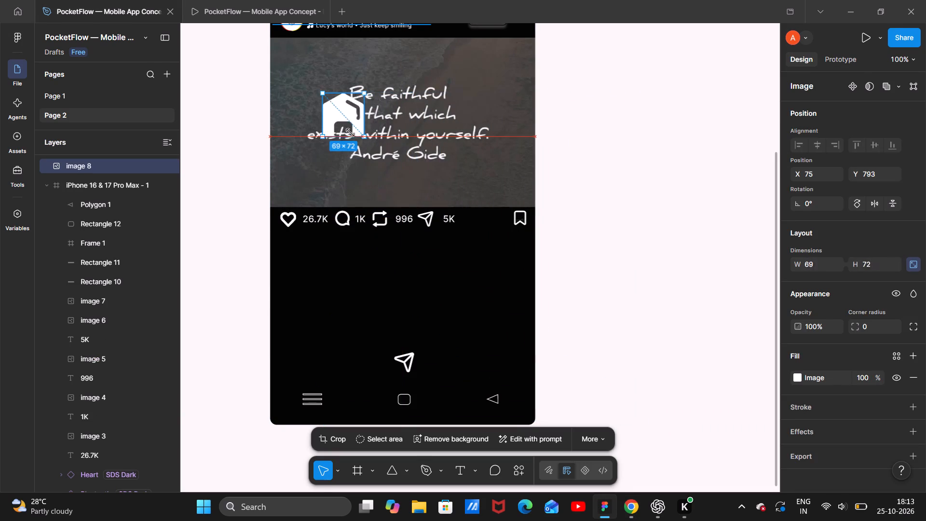
# Scale the pasted home icon cutout down to about 34 × 35.
pyautogui.moveTo(350, 133); pyautogui.dragTo(300, 125)
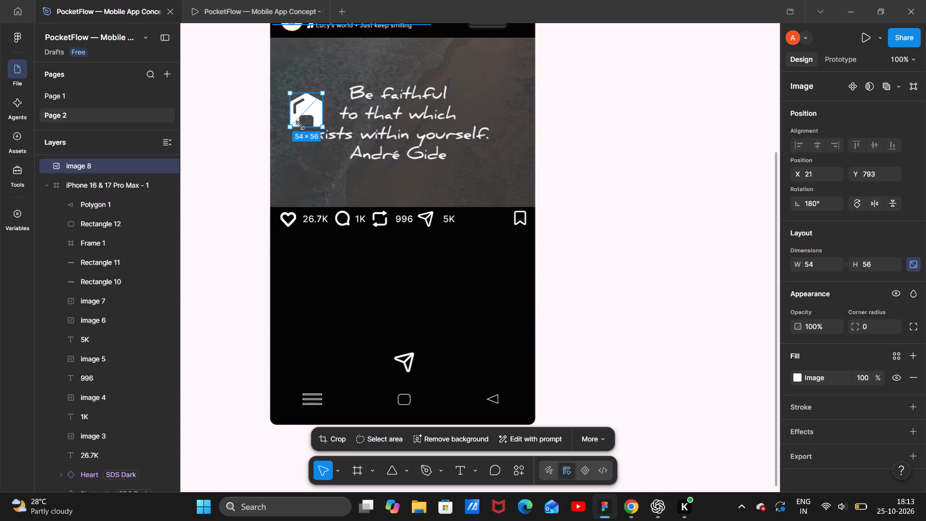
pyautogui.moveTo(300, 125); pyautogui.dragTo(312, 115)
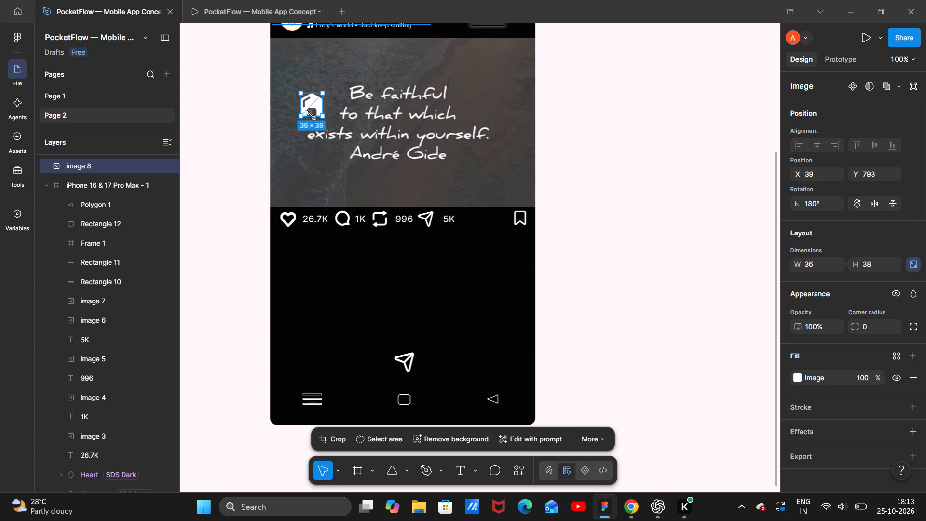
pyautogui.moveTo(312, 115); pyautogui.dragTo(303, 114)
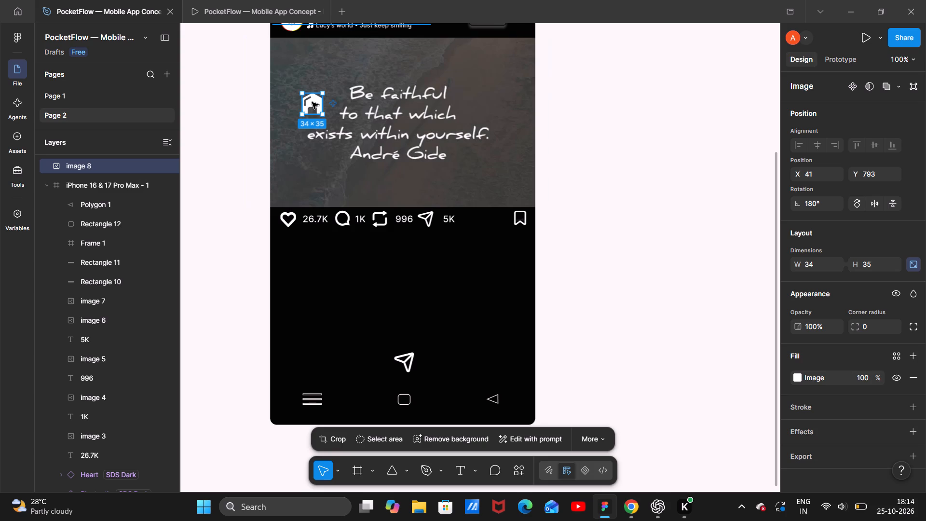
# Move the home icon onto the black area at the iPhone frame's bottom, above the three-line menu icon and level with the send icon.
pyautogui.moveTo(312, 102); pyautogui.dragTo(299, 341)
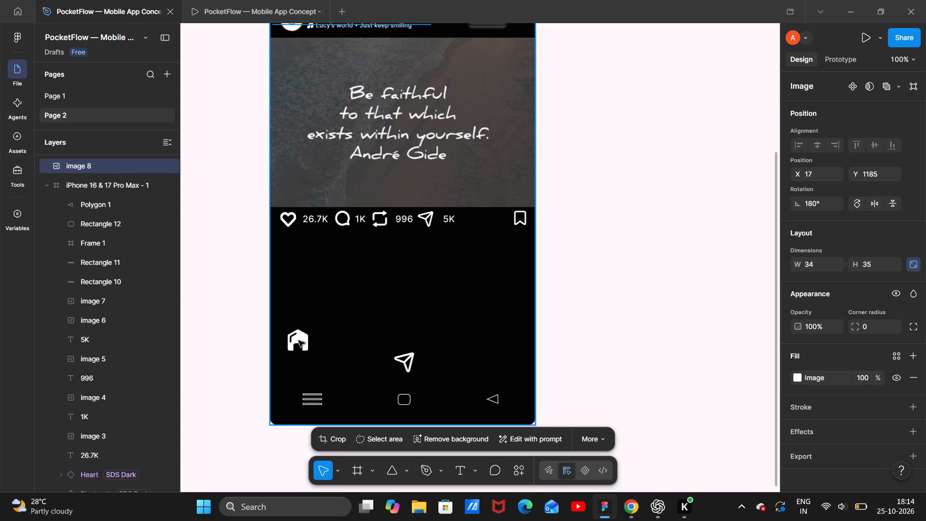
pyautogui.moveTo(299, 341); pyautogui.dragTo(301, 359)
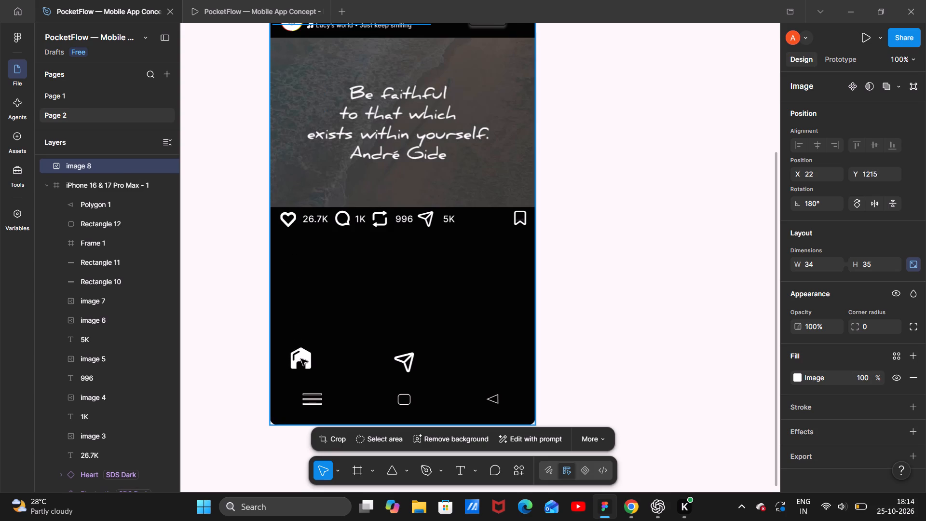
pyautogui.moveTo(301, 359); pyautogui.dragTo(303, 360)
pyautogui.moveTo(303, 360); pyautogui.dragTo(302, 359)
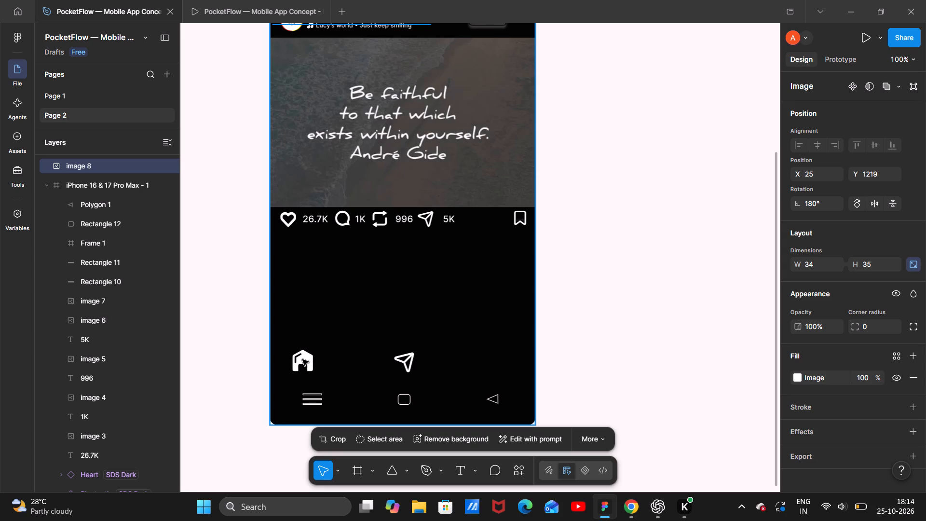
pyautogui.moveTo(302, 359); pyautogui.dragTo(304, 359)
pyautogui.moveTo(304, 359); pyautogui.dragTo(302, 356)
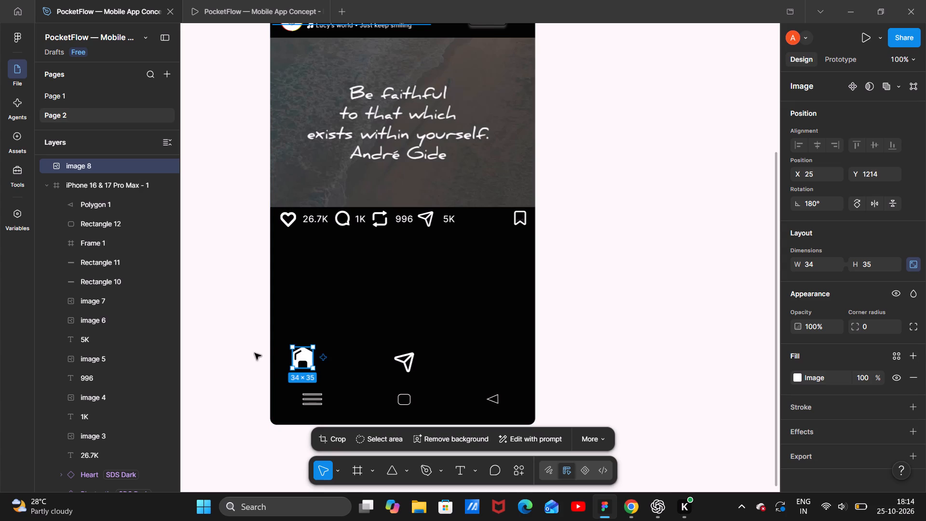
pyautogui.click(304, 363)
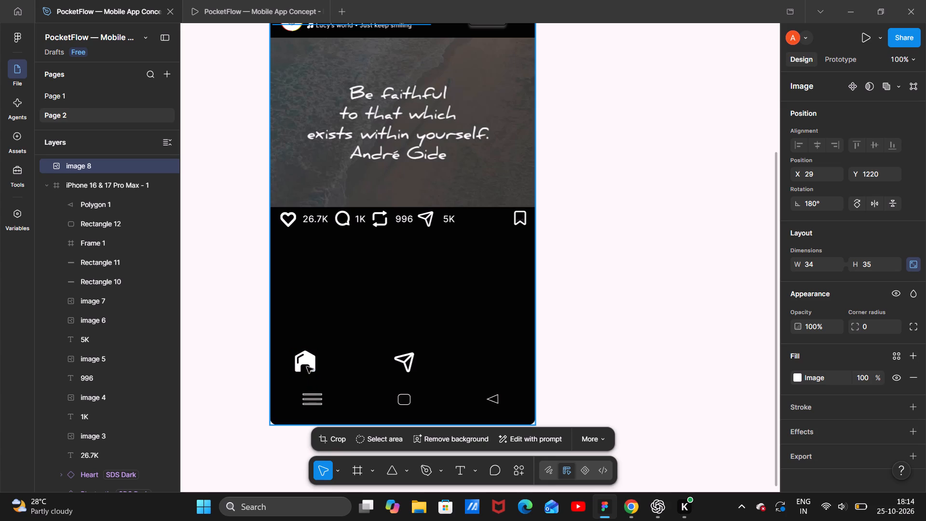
pyautogui.click(336, 349)
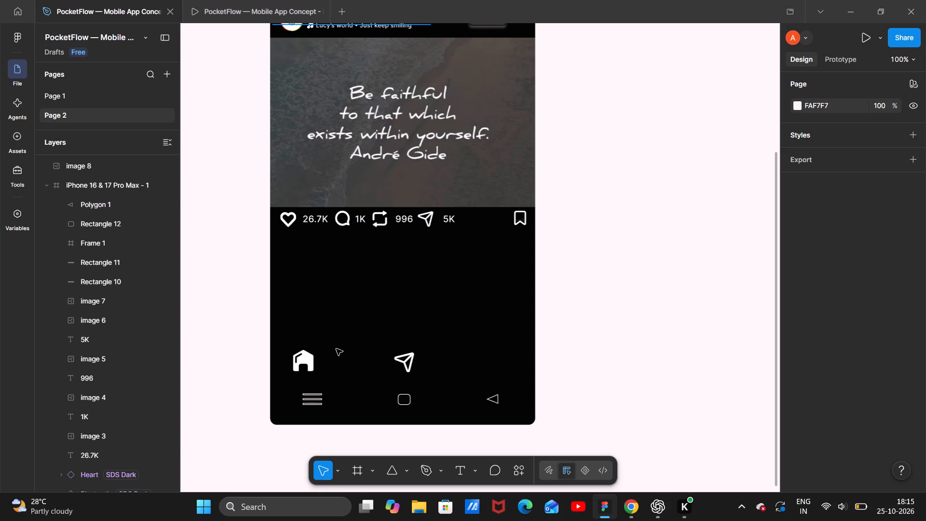
# Fine-tune the home icon's position above the three-line menu icon to about X 29, Y 1221, and deselect it.
pyautogui.click(307, 356)
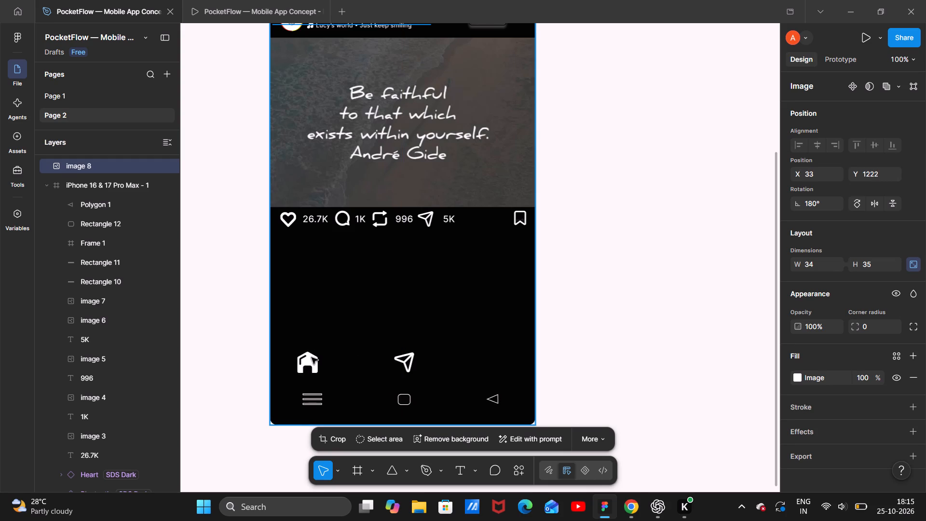
pyautogui.click(596, 339)
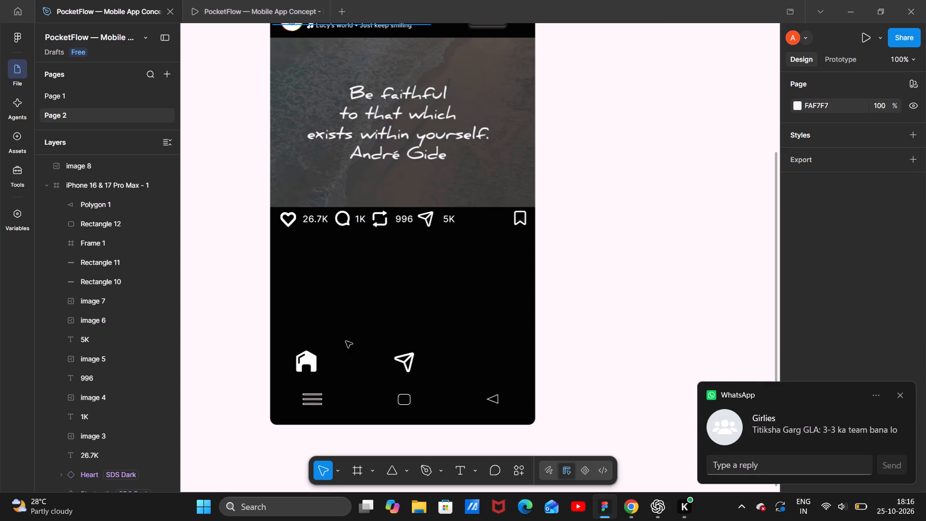
pyautogui.click(310, 360)
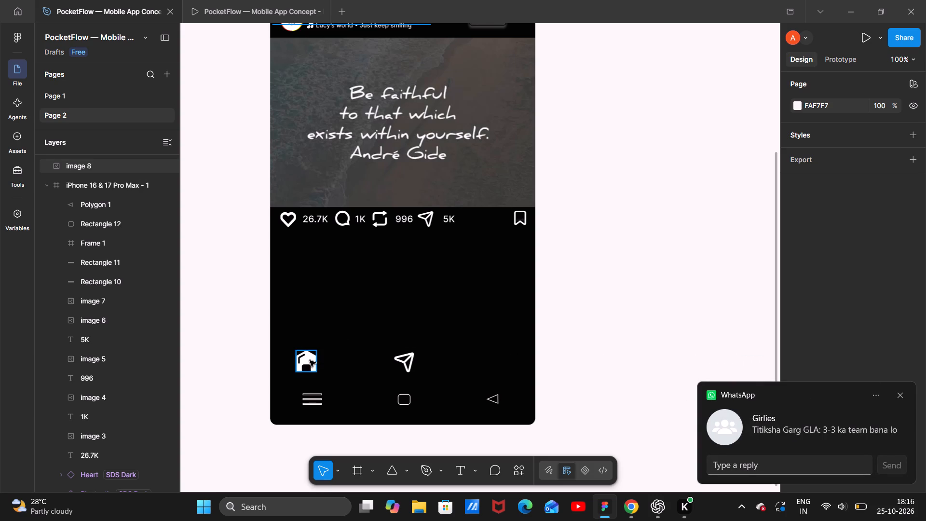
pyautogui.click(310, 360)
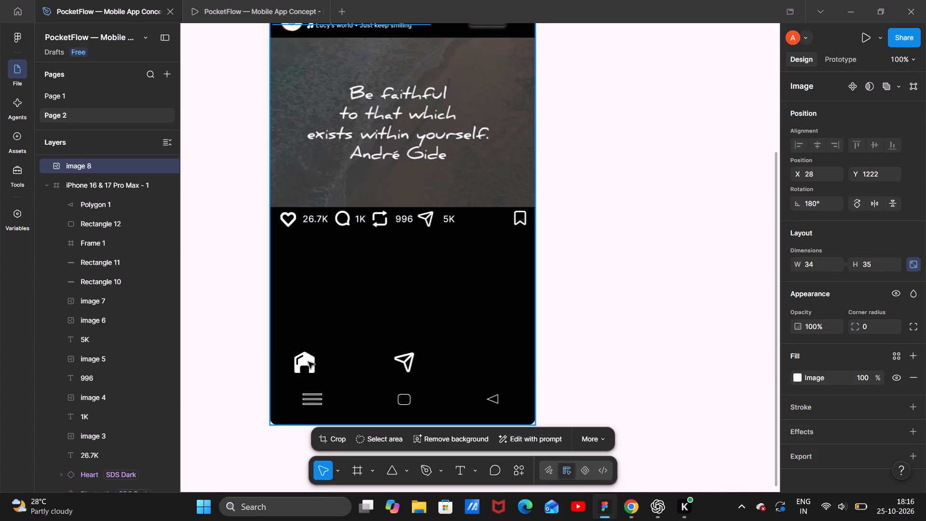
pyautogui.click(568, 357)
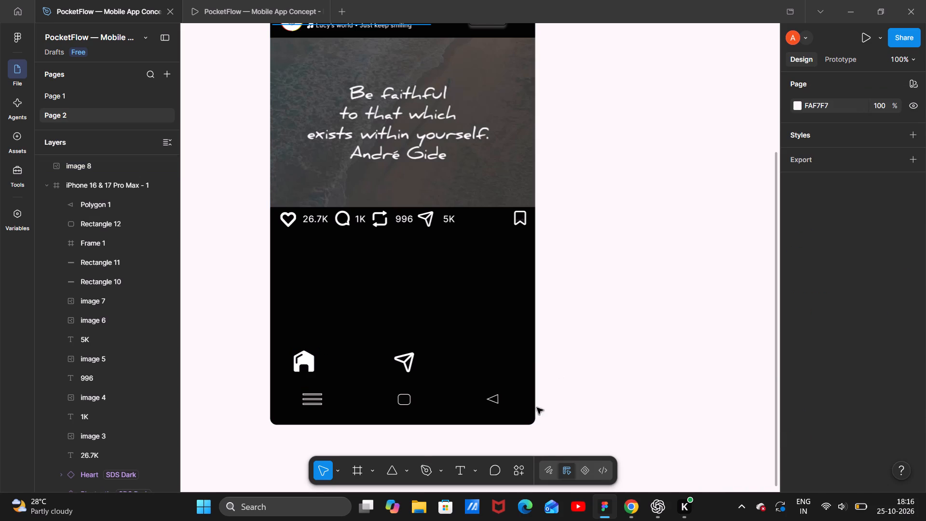
pyautogui.click(312, 363)
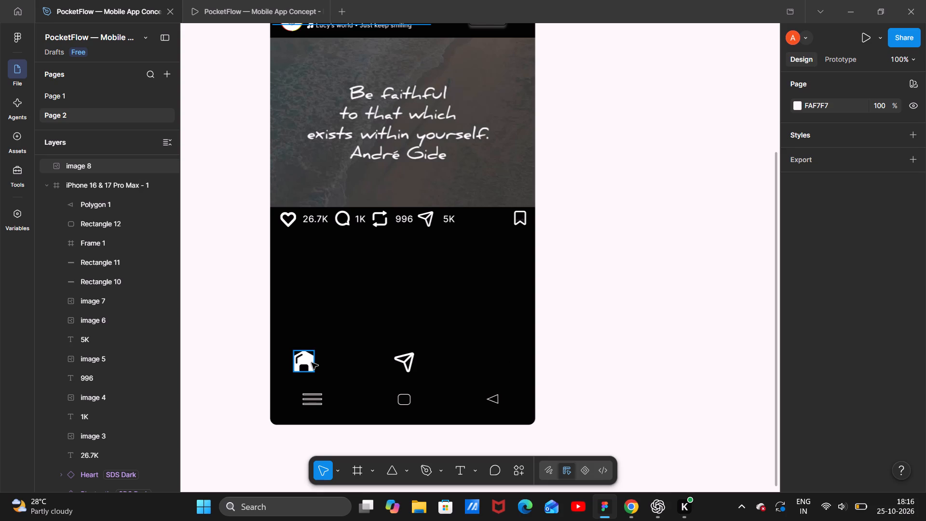
pyautogui.click(312, 363)
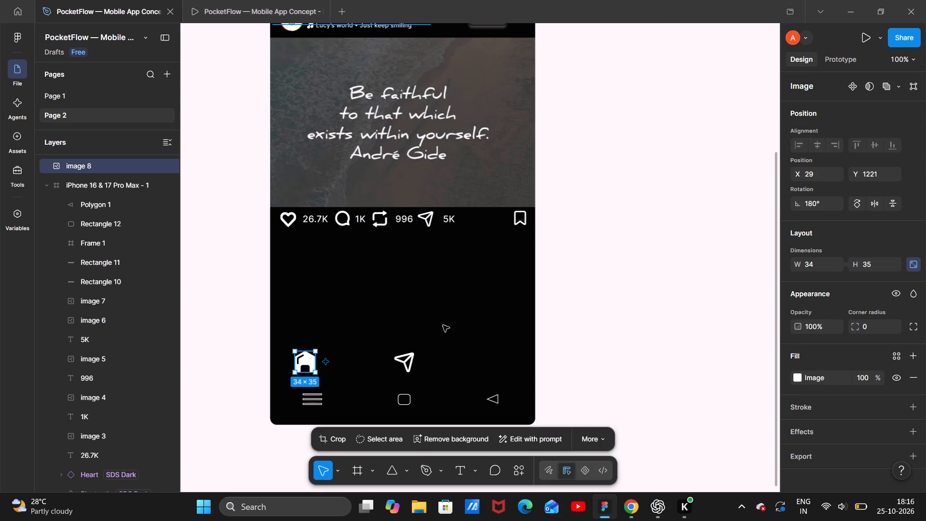
pyautogui.click(593, 327)
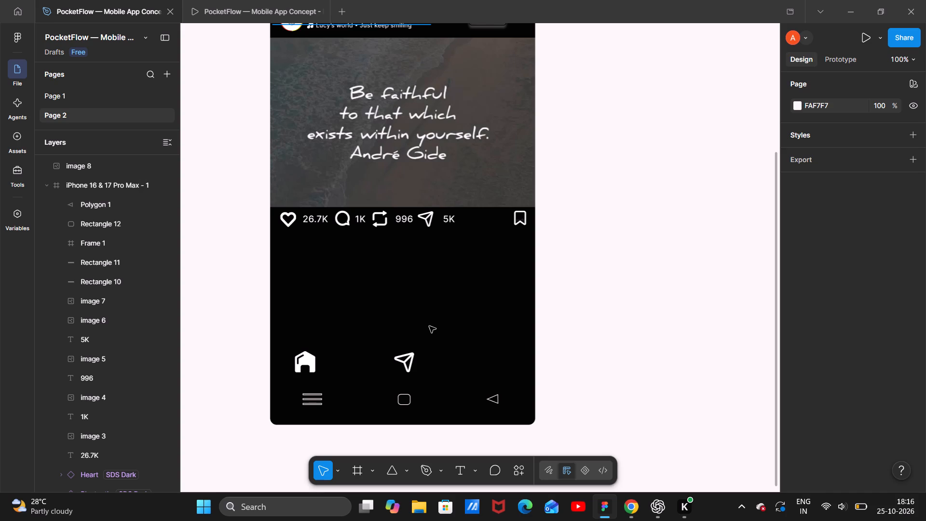
# Switch to Chrome and change the Google Images search to "instagram reel icon in dark mode".
pyautogui.click(632, 503)
pyautogui.click(83, 4)
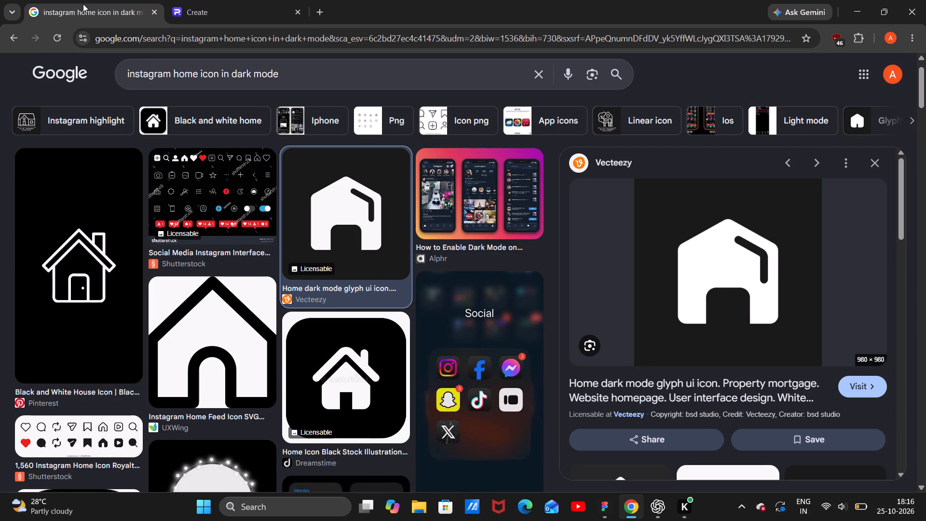
pyautogui.click(194, 71)
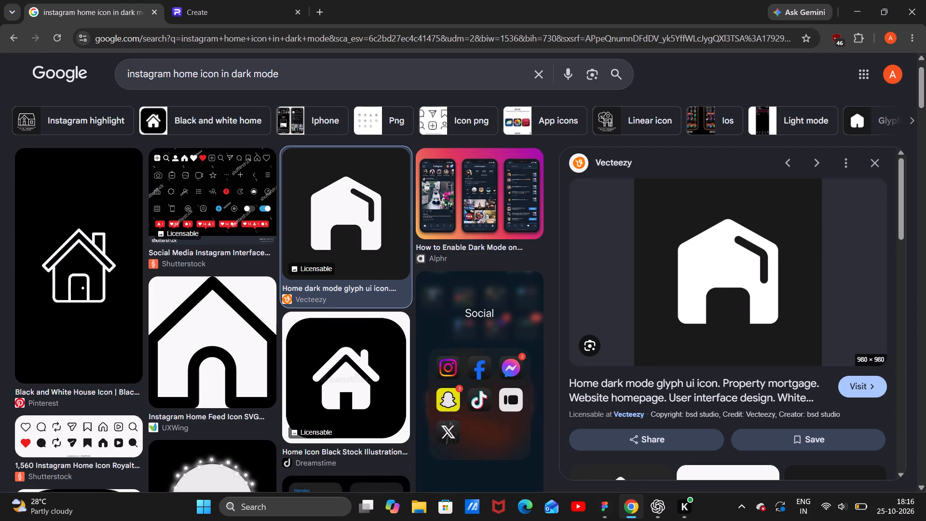
pyautogui.click(197, 74)
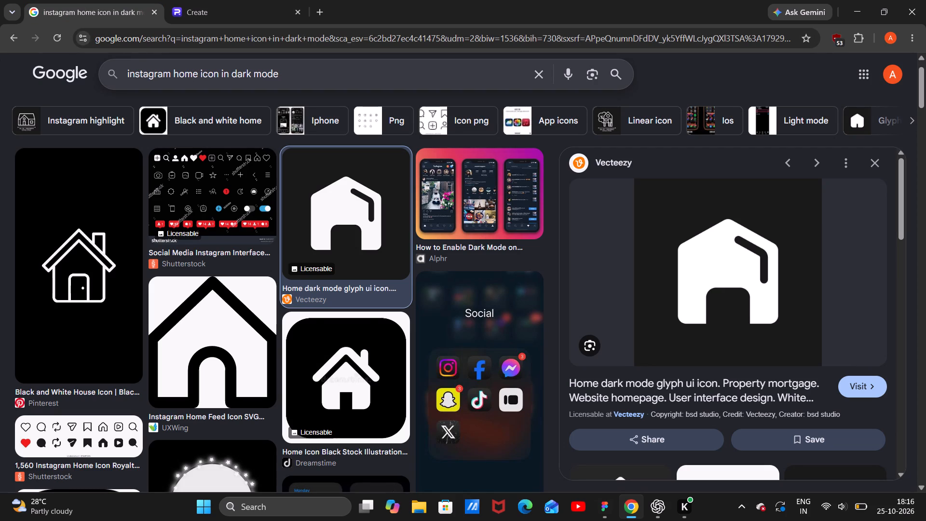
pyautogui.press('BackSpace')
pyautogui.press('BackSpace')
pyautogui.press('BackSpace')
pyautogui.press('BackSpace')
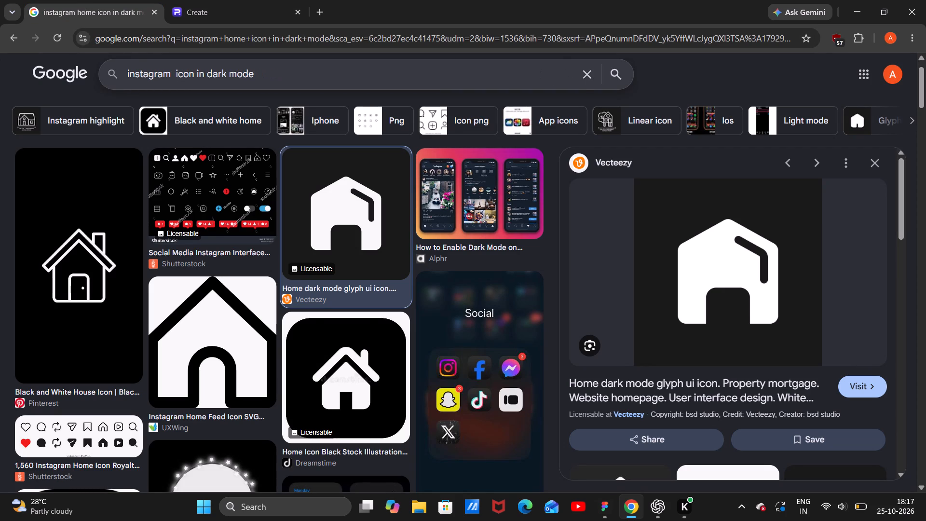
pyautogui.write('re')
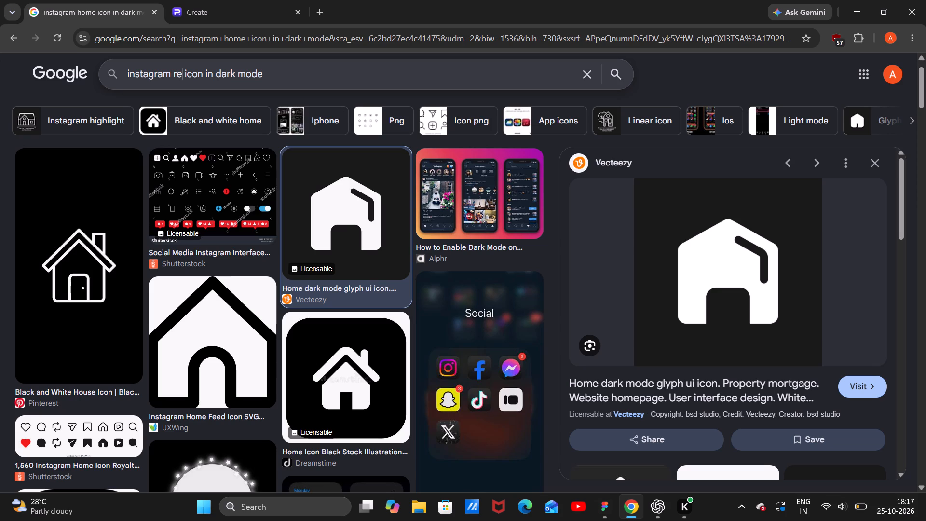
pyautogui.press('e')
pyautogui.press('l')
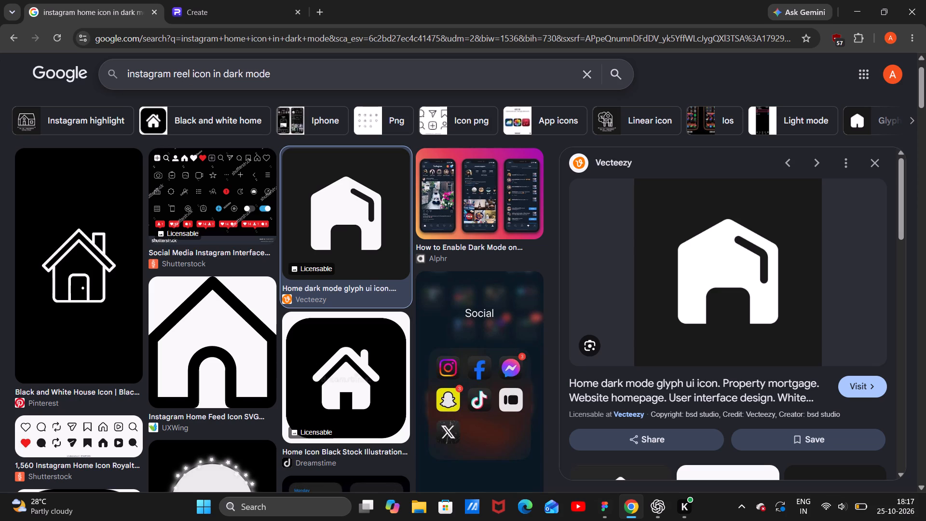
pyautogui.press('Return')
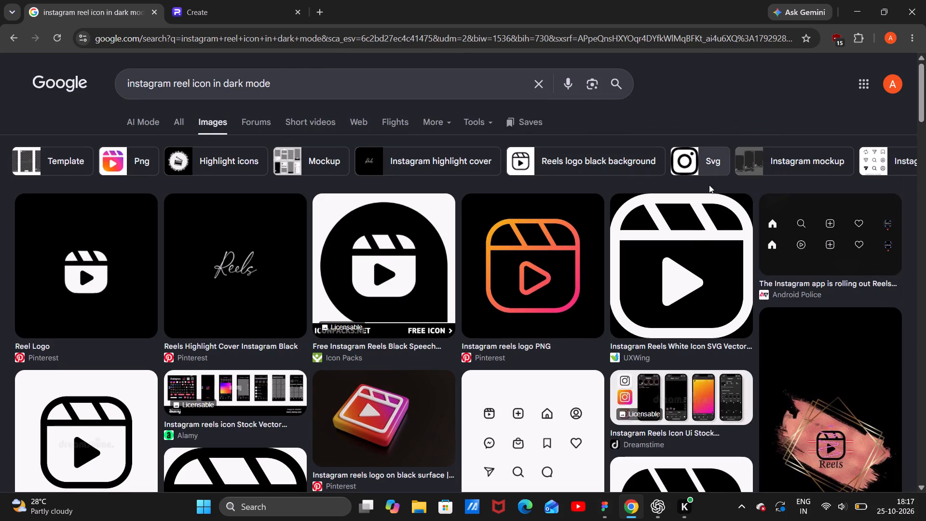
# Open the UXWing Instagram Reels White Icon result and copy its image.
pyautogui.click(700, 250)
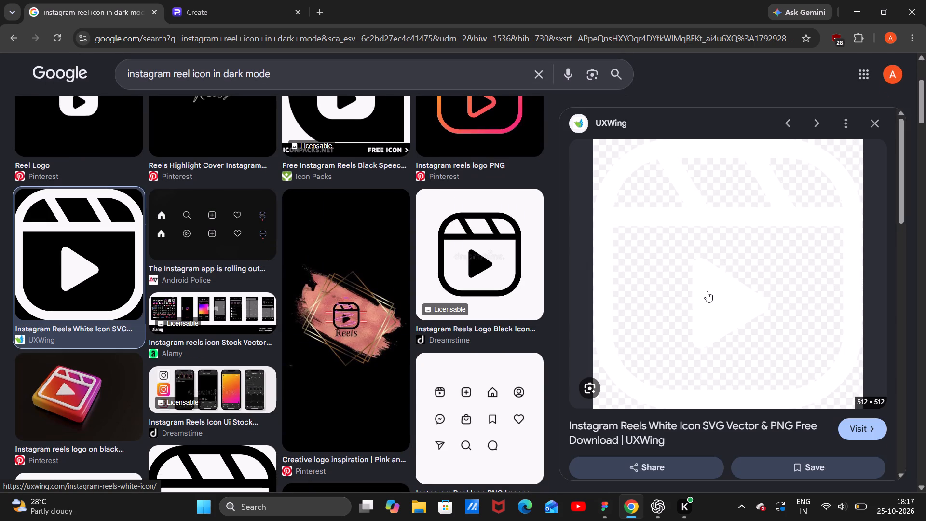
pyautogui.rightClick(669, 293)
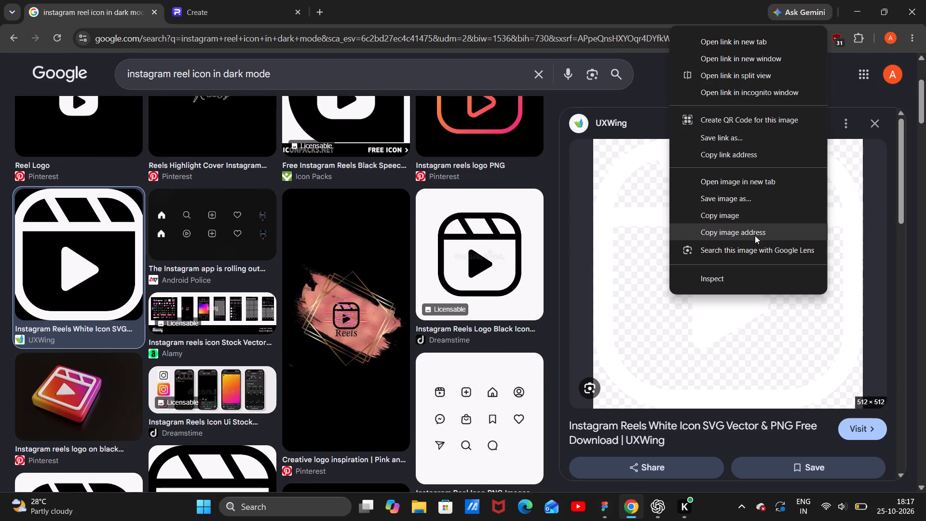
pyautogui.click(758, 217)
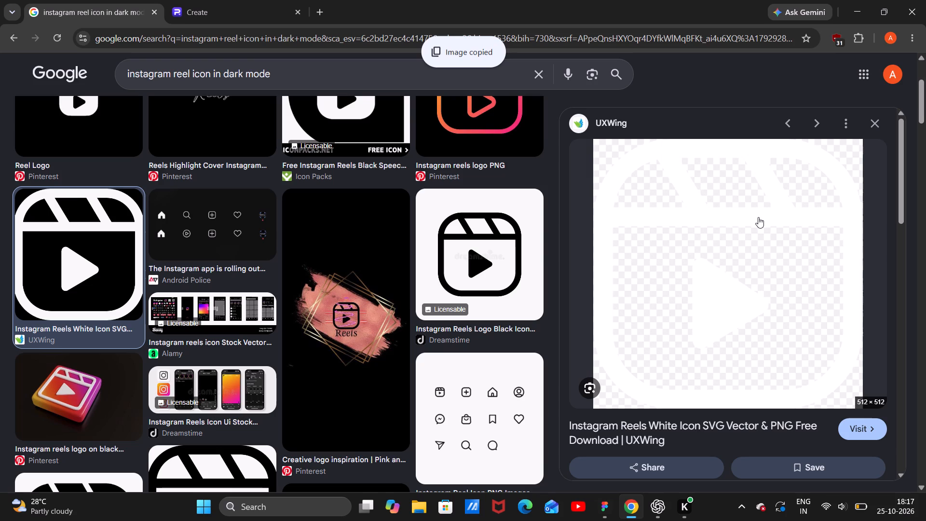
# Return to Photoroom's background remover, paste the copied reels icon to cut out its background, and open the result for free editing.
pyautogui.click(265, 0)
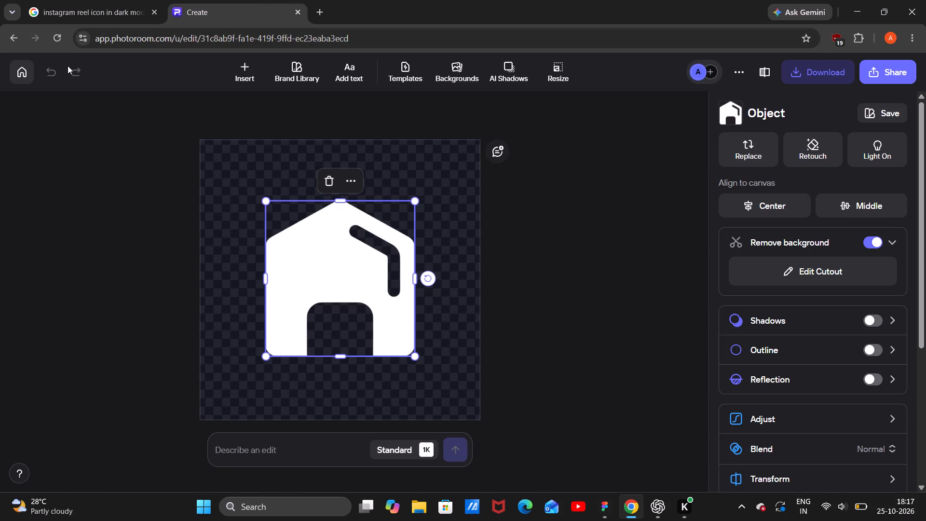
pyautogui.click(18, 35)
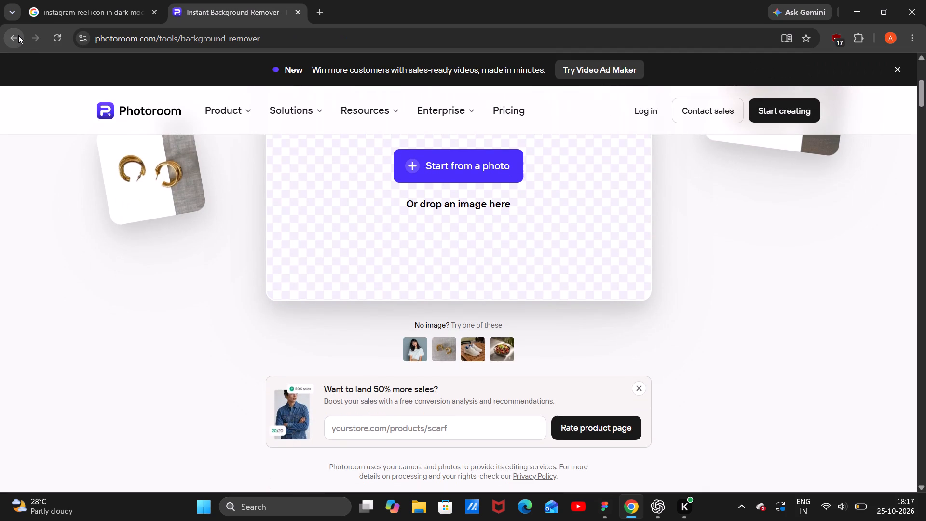
pyautogui.hotkey('ctrl', 'v')
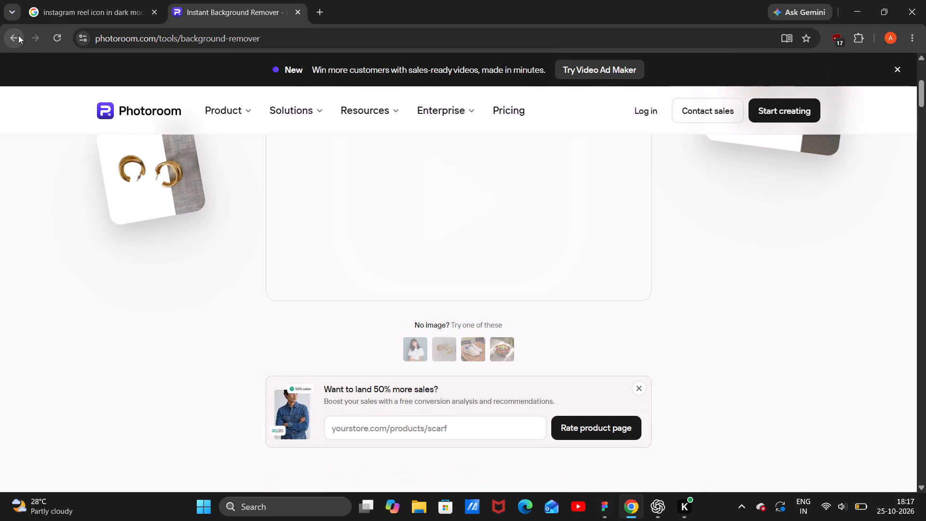
pyautogui.scroll(1, 18, 35)
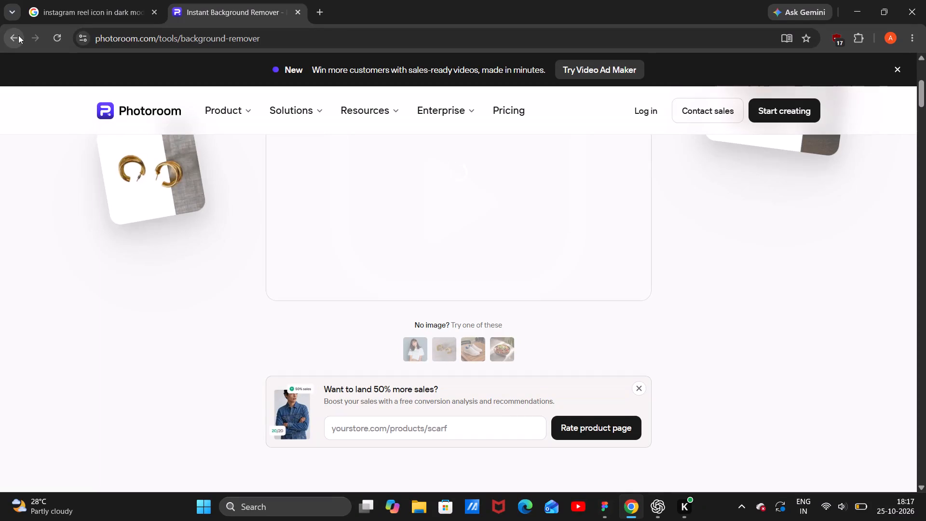
pyautogui.scroll(1, 166, 151)
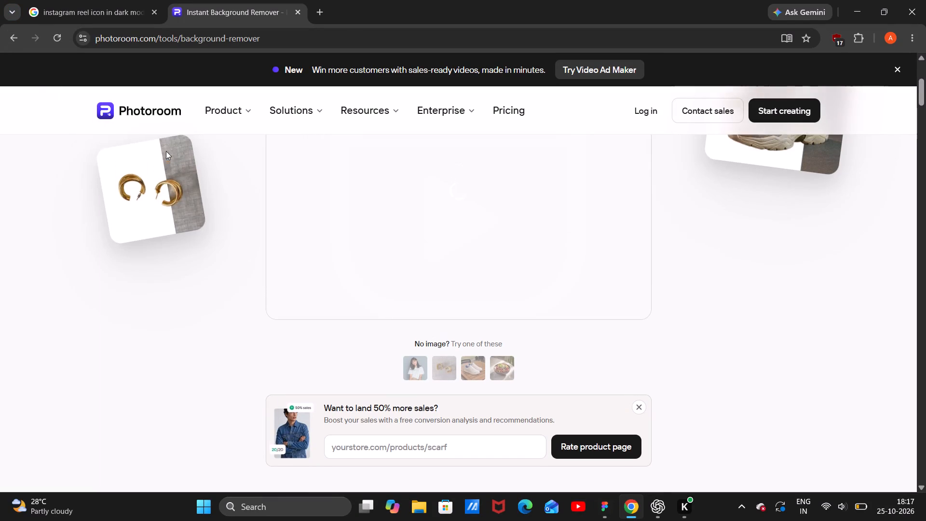
pyautogui.scroll(1, 166, 151)
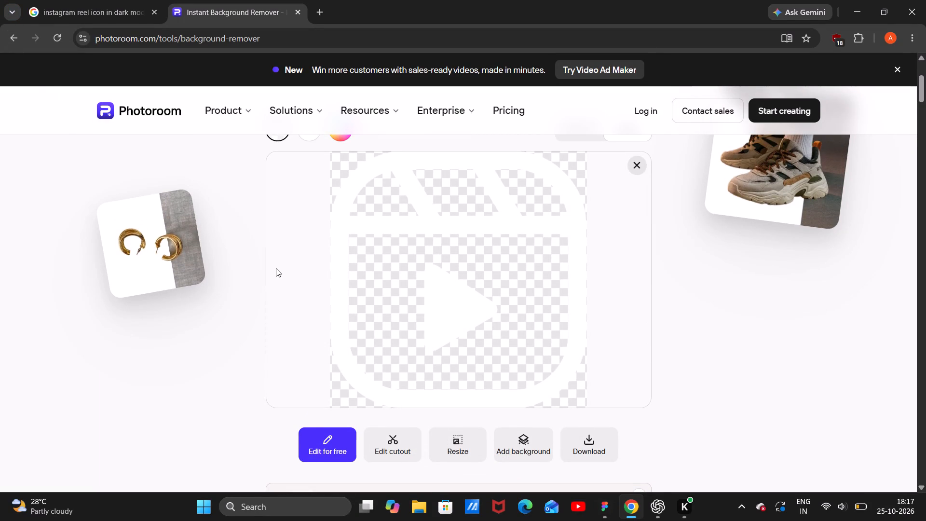
pyautogui.click(314, 444)
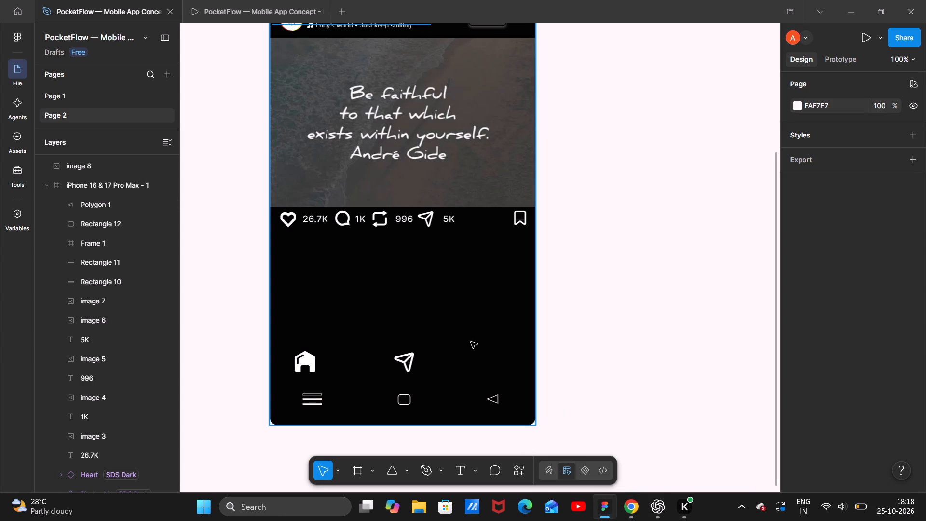
pyautogui.hotkey('ctrl', 'v')
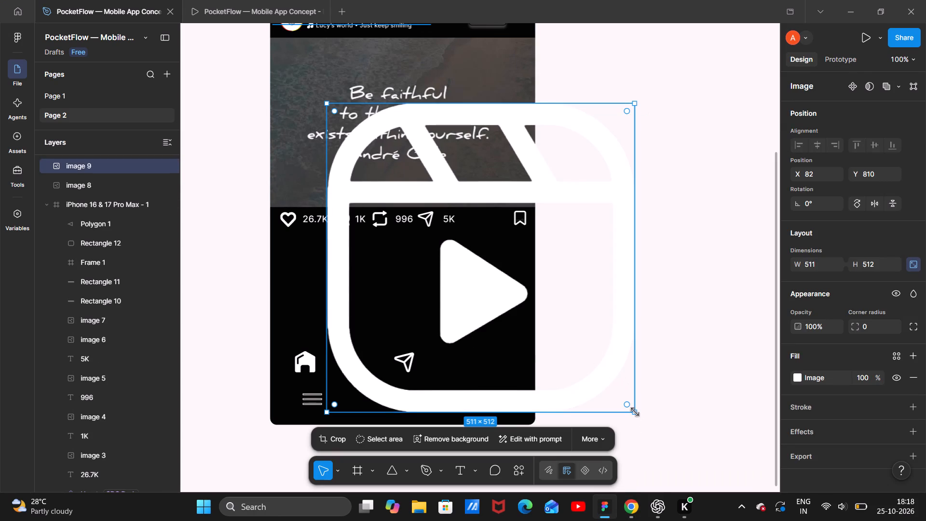
pyautogui.moveTo(635, 412); pyautogui.dragTo(420, 134)
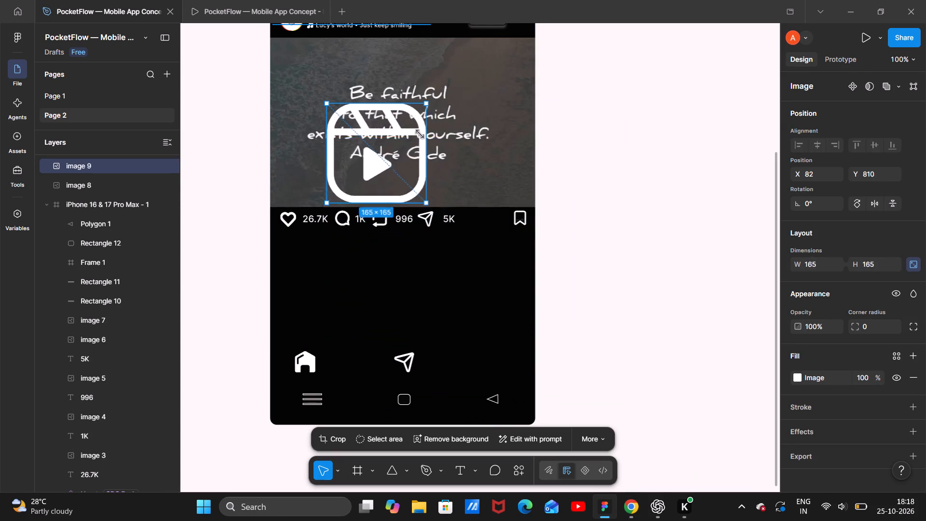
pyautogui.moveTo(420, 134); pyautogui.dragTo(394, 110)
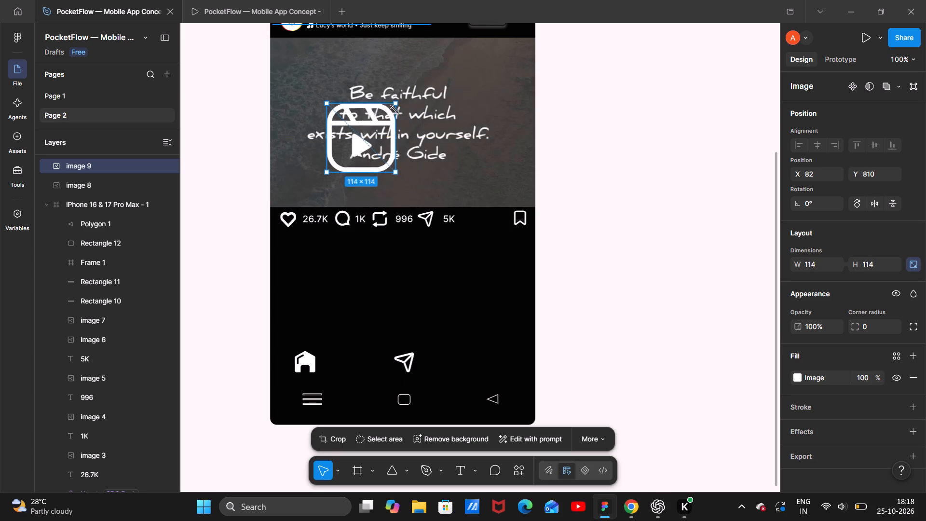
pyautogui.moveTo(394, 110); pyautogui.dragTo(377, 101)
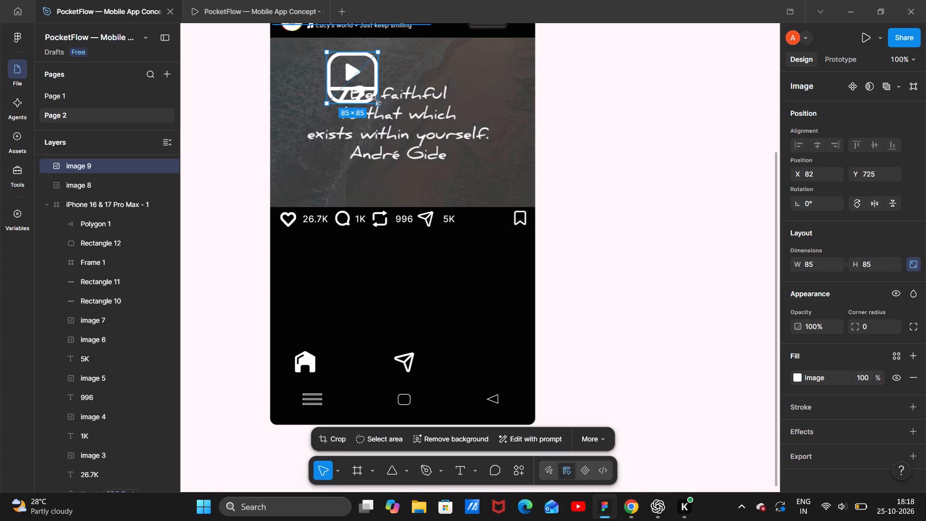
pyautogui.moveTo(377, 101); pyautogui.dragTo(373, 107)
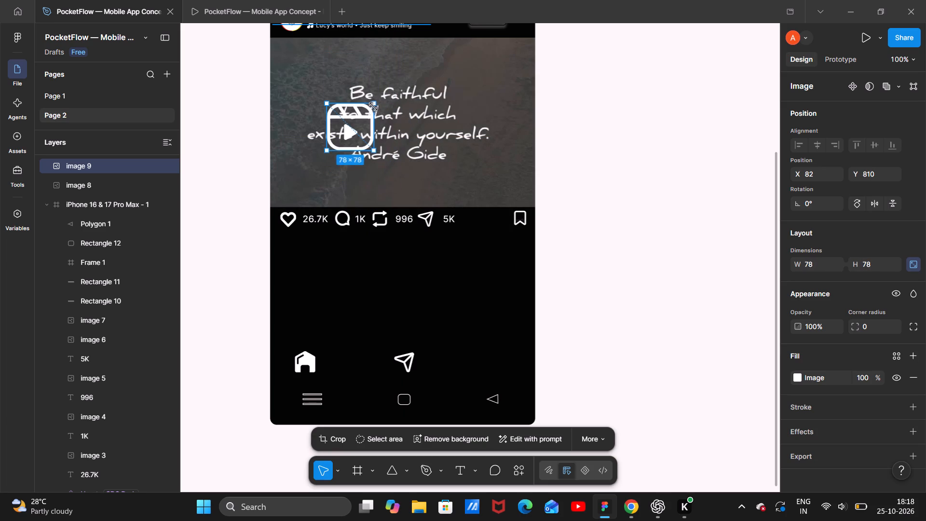
pyautogui.moveTo(373, 107); pyautogui.dragTo(355, 111)
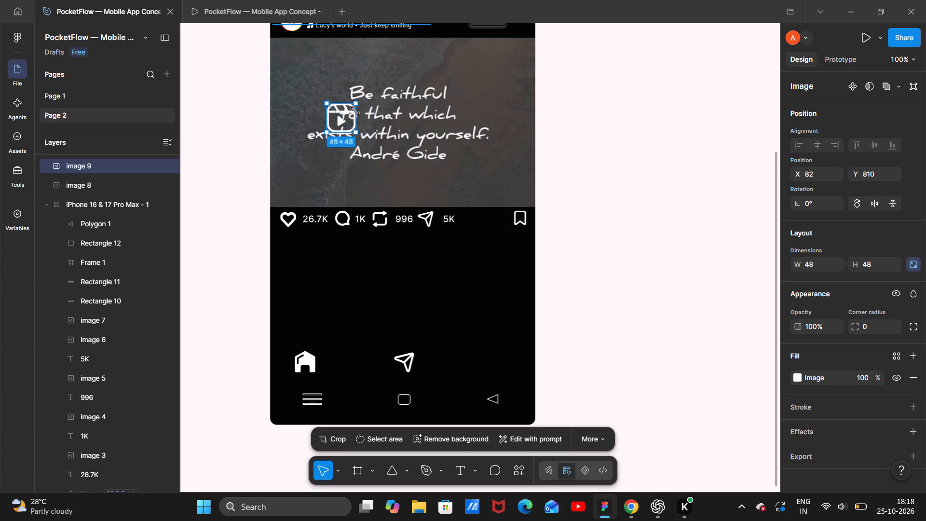
pyautogui.moveTo(355, 111); pyautogui.dragTo(354, 110)
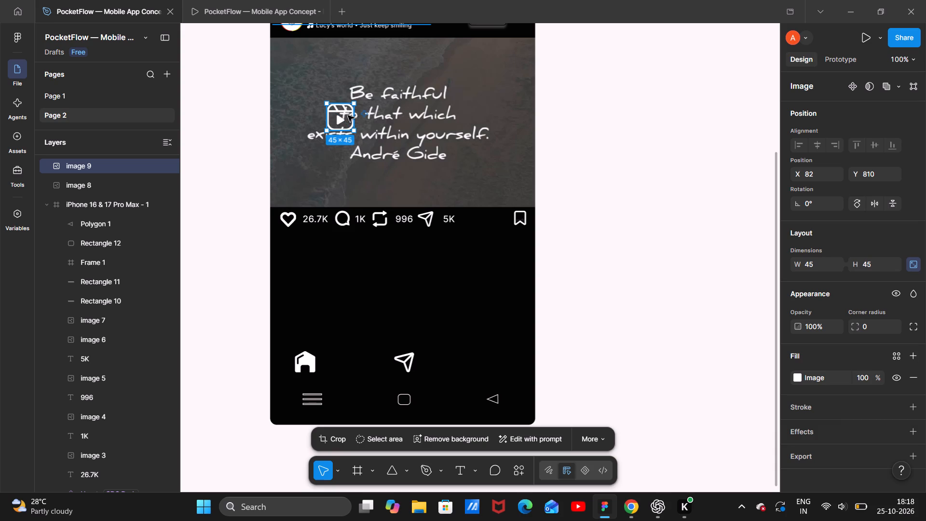
# Place the reel icon between the home and send icons in the bottom navigation row, at about X 104, Y 1211.
pyautogui.moveTo(347, 116); pyautogui.dragTo(372, 355)
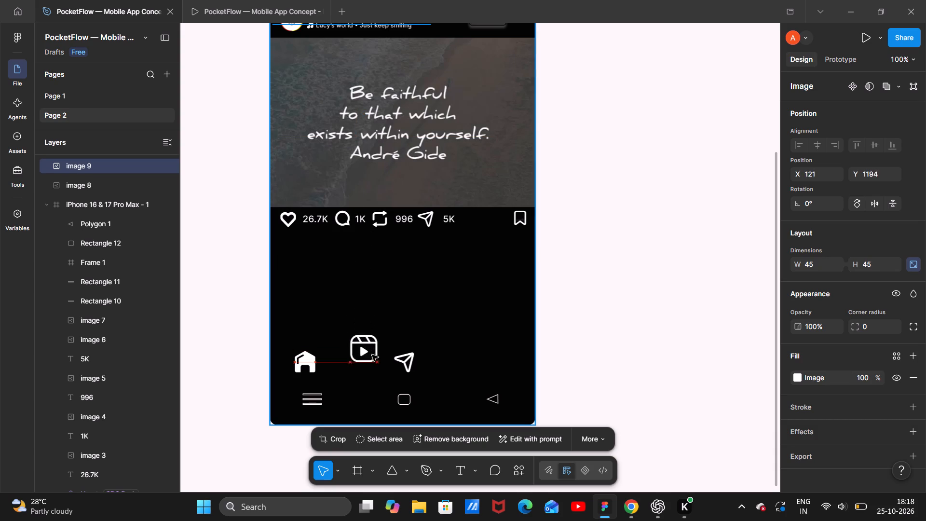
pyautogui.moveTo(372, 355); pyautogui.dragTo(360, 359)
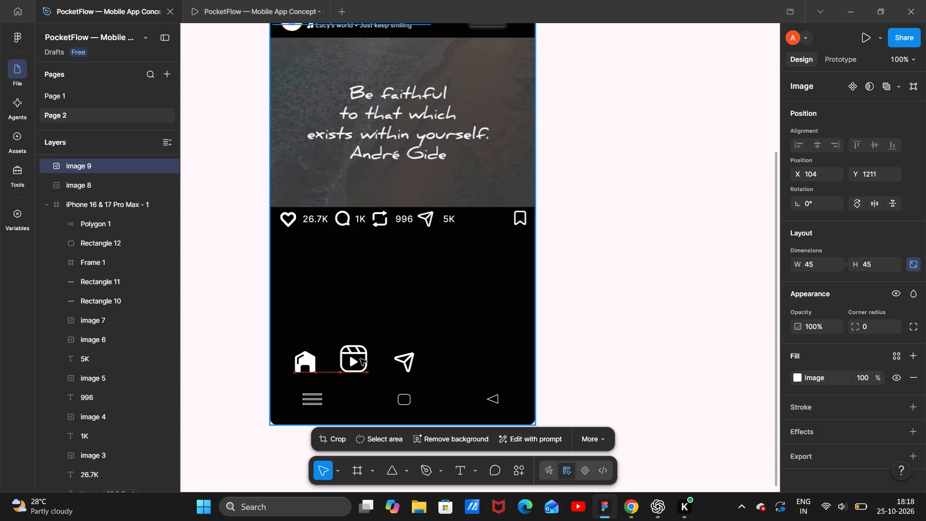
pyautogui.moveTo(360, 359); pyautogui.dragTo(361, 358)
pyautogui.moveTo(361, 358); pyautogui.dragTo(360, 358)
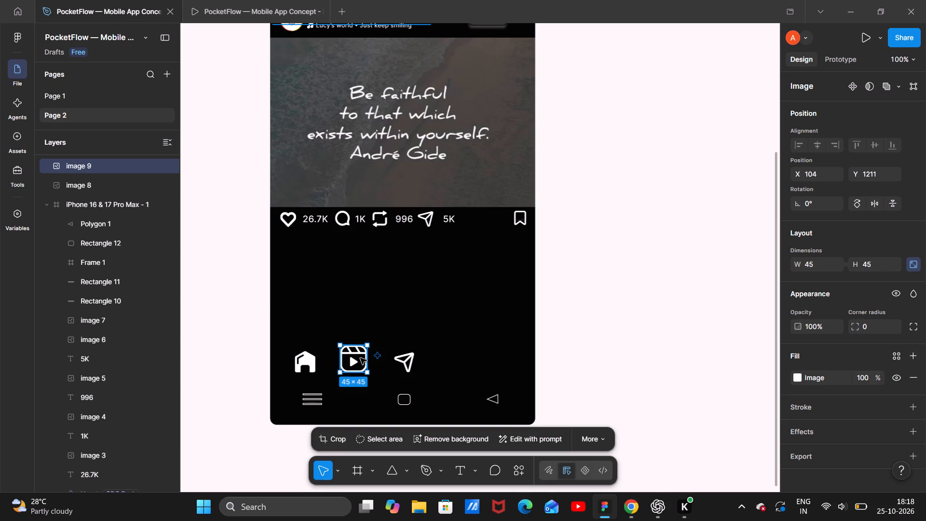
pyautogui.click(441, 317)
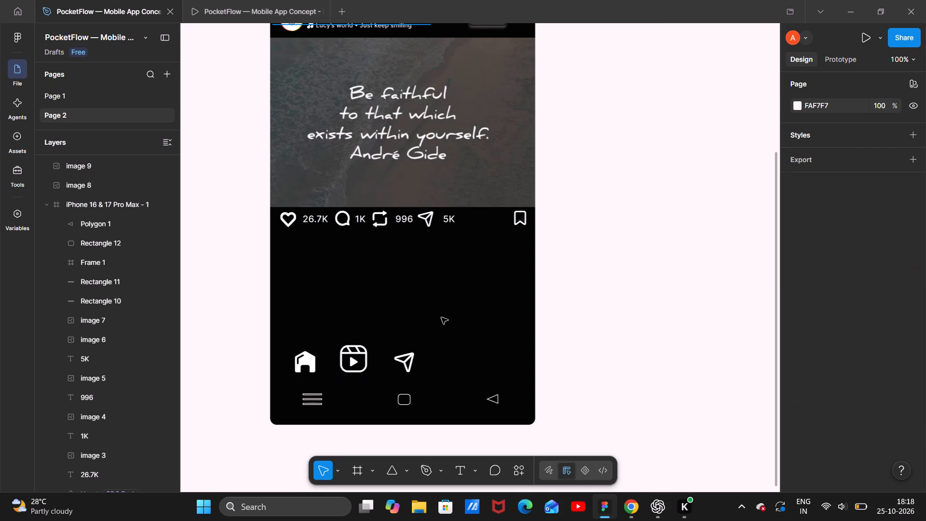
pyautogui.click(355, 355)
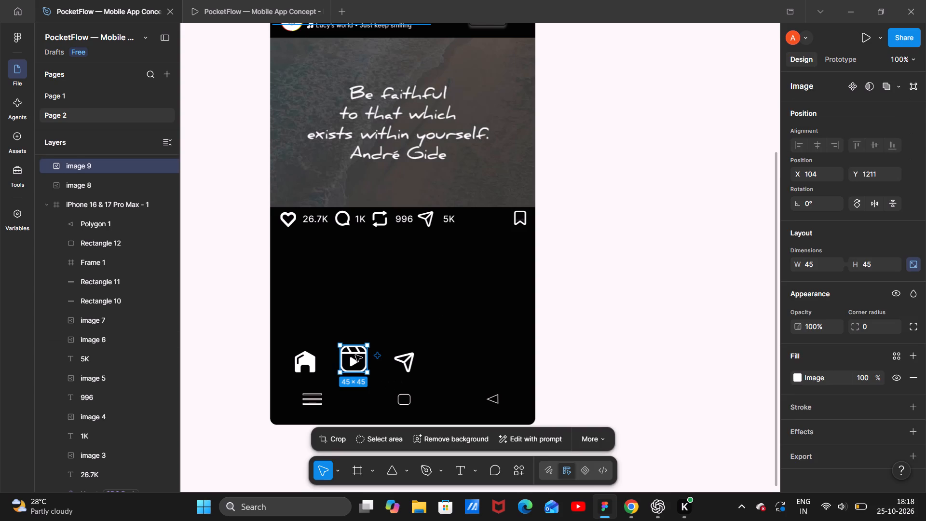
pyautogui.click(355, 355)
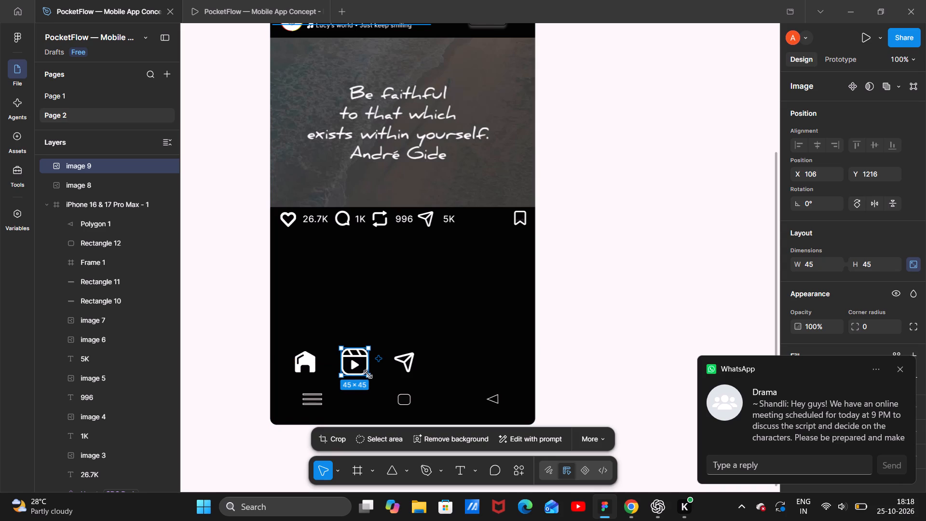
pyautogui.moveTo(368, 375); pyautogui.dragTo(366, 370)
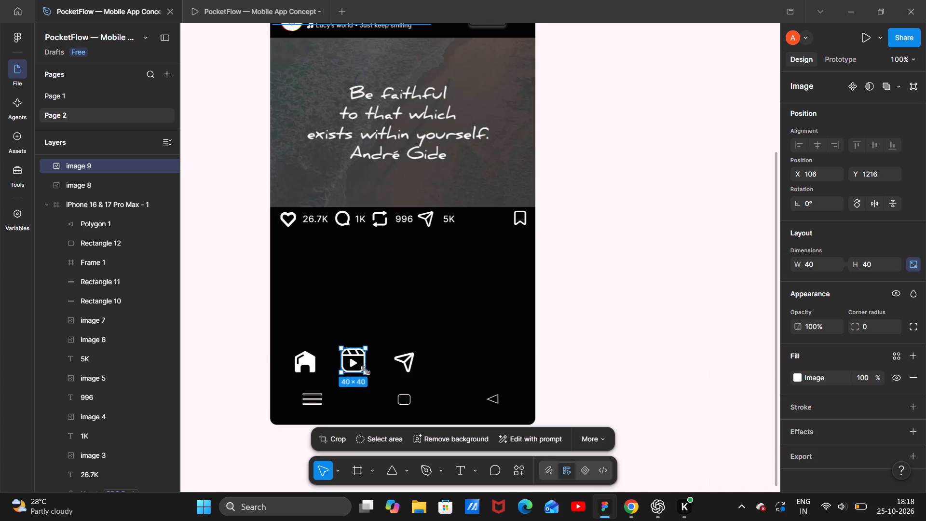
pyautogui.click(358, 368)
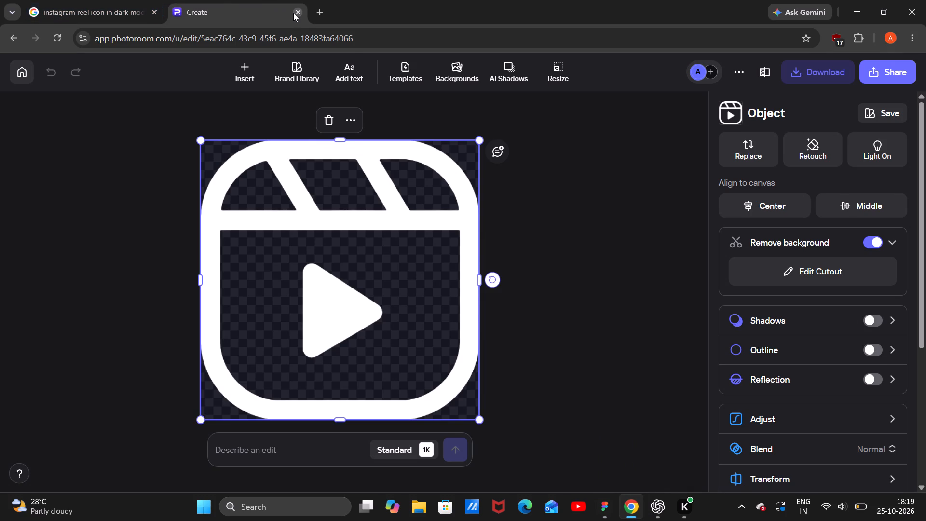
pyautogui.click(293, 12)
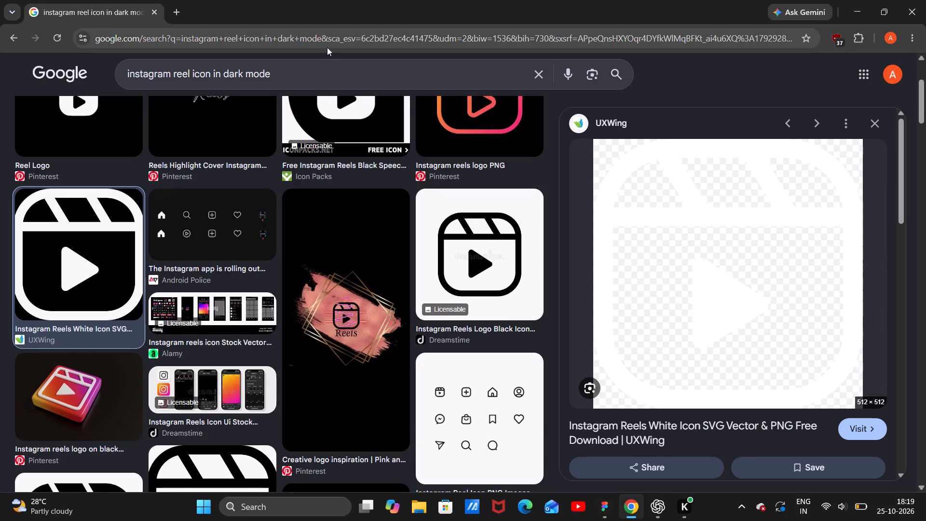
# Remove the word "reel" from the Google image search query "instagram reel icon in dark mode".
pyautogui.click(189, 66)
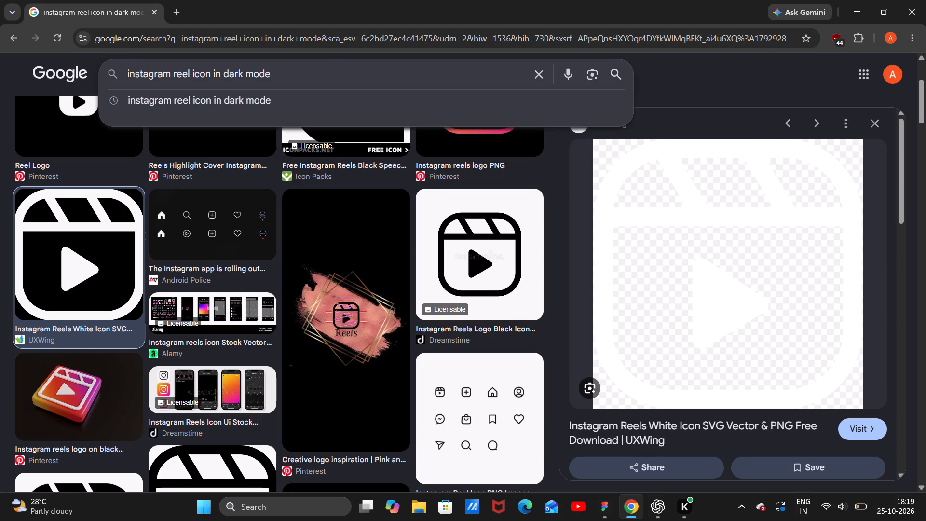
pyautogui.click(191, 73)
pyautogui.press('BackSpace')
pyautogui.press('BackSpace')
pyautogui.press('BackSpace')
pyautogui.press('BackSpace')
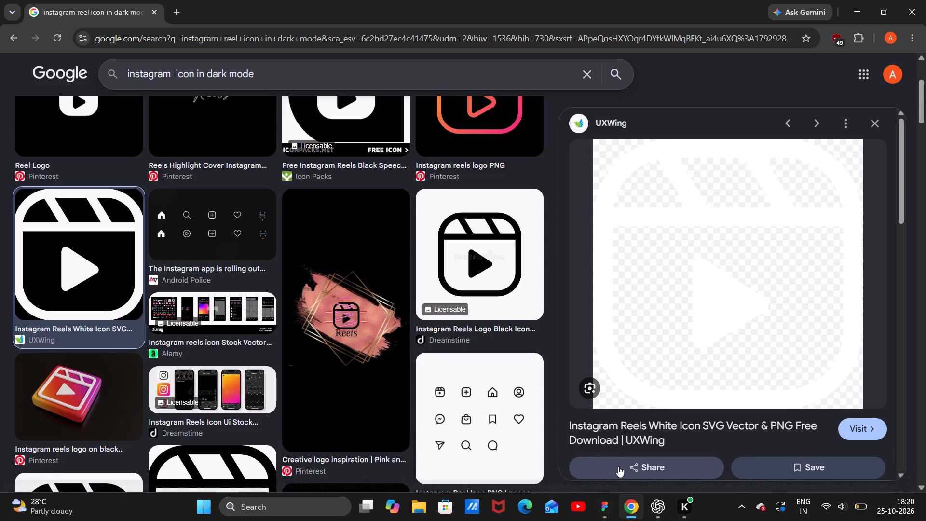
# Switch back to Figma and examine the feed screen from the bottom navigation icons up to the Instagram header.
pyautogui.click(608, 499)
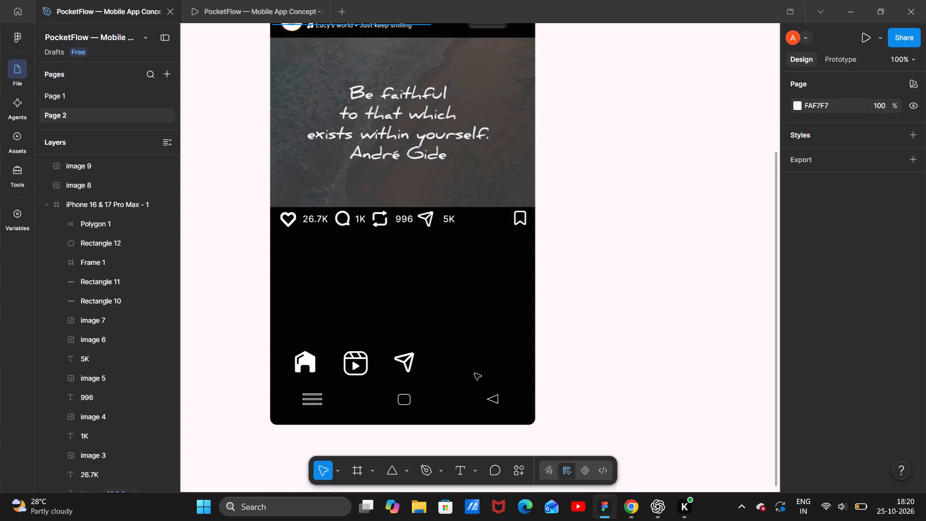
pyautogui.click(361, 367)
pyautogui.click(645, 374)
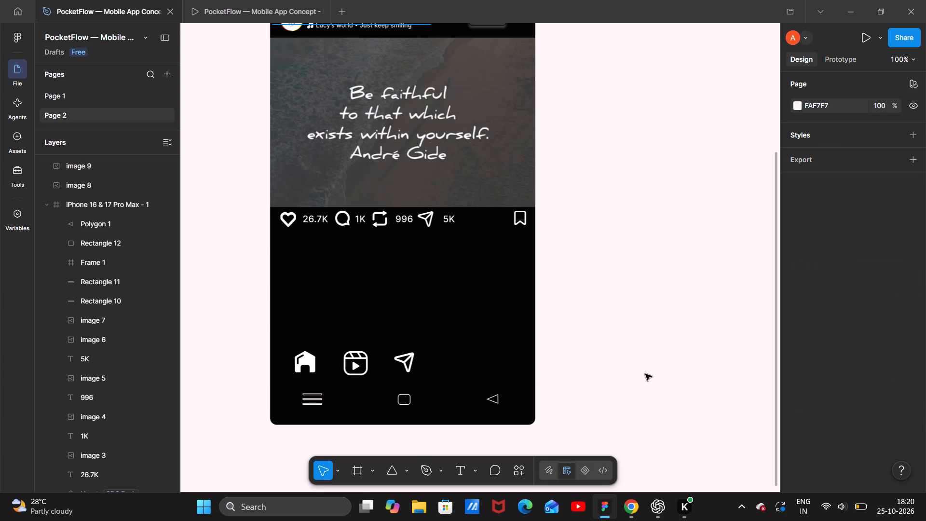
pyautogui.scroll(1, 645, 374)
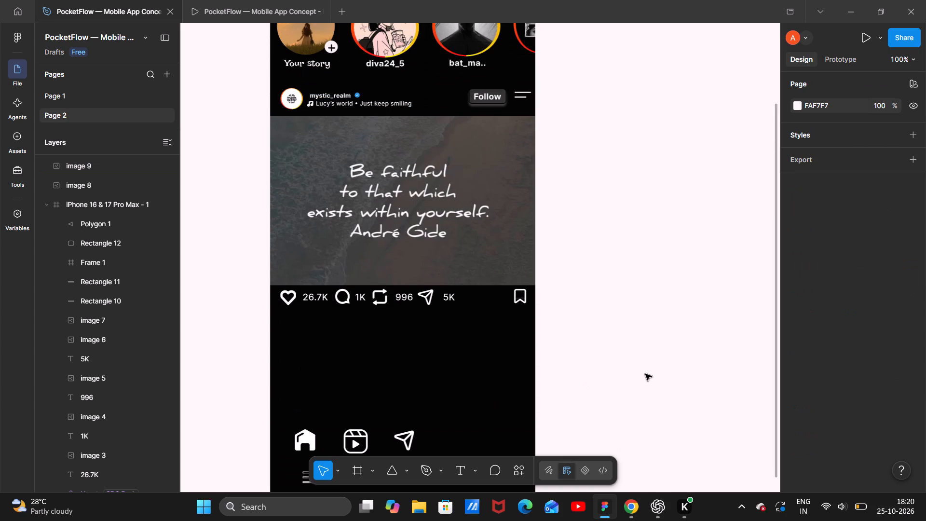
pyautogui.scroll(1, 645, 374)
pyautogui.scroll(-1, 645, 374)
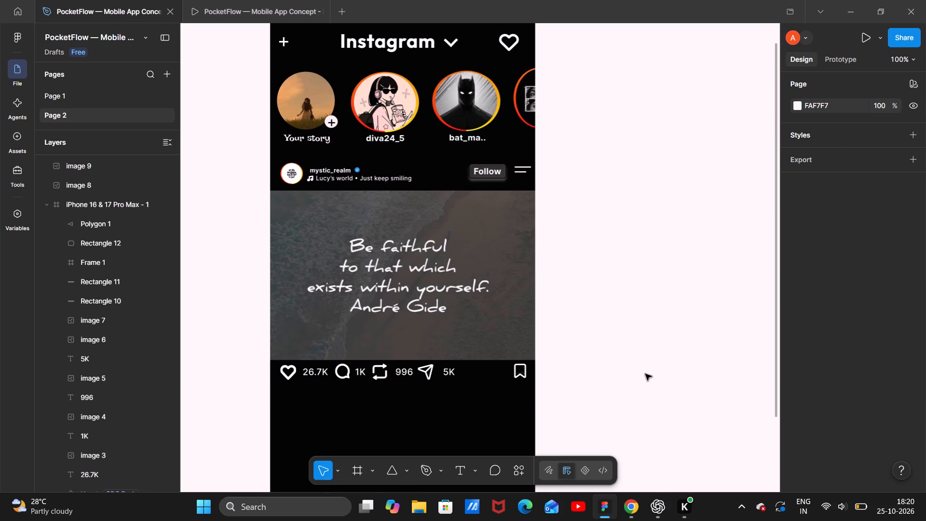
pyautogui.scroll(-1, 645, 374)
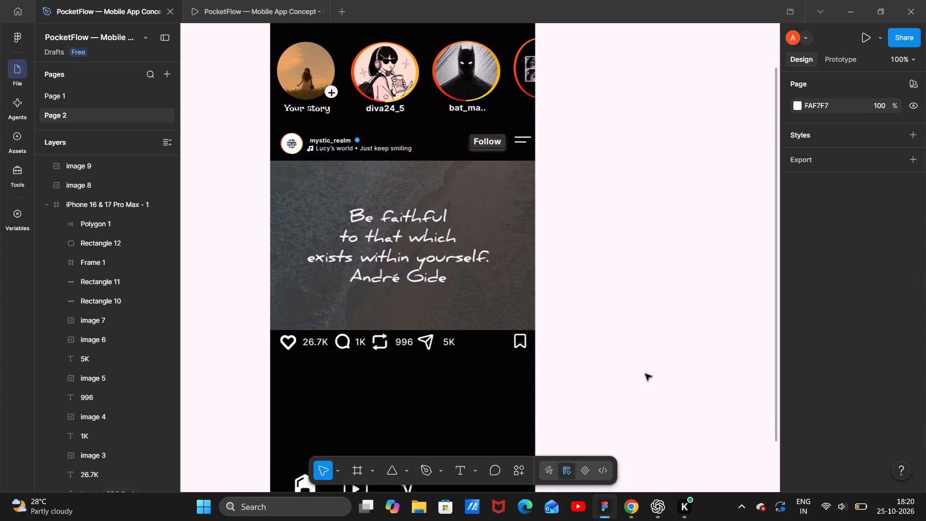
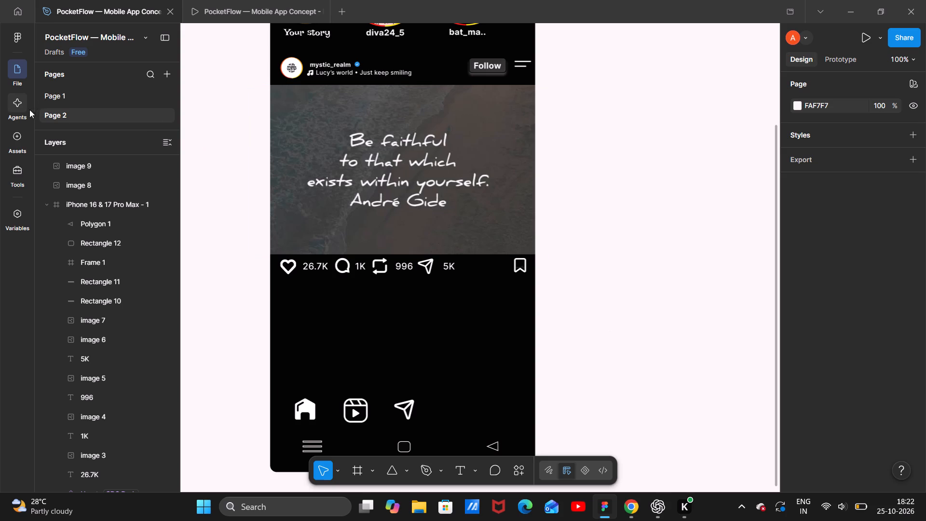
# Search all asset libraries for "search".
pyautogui.click(21, 126)
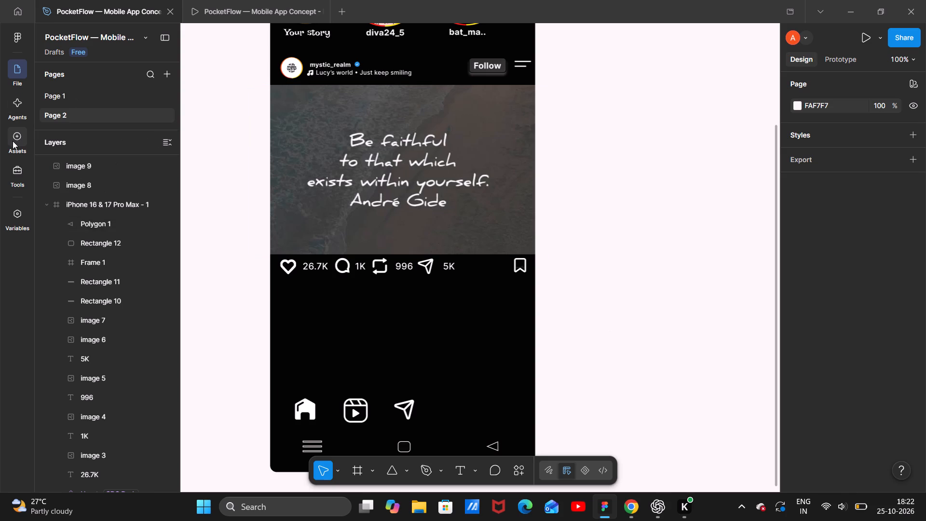
pyautogui.click(13, 141)
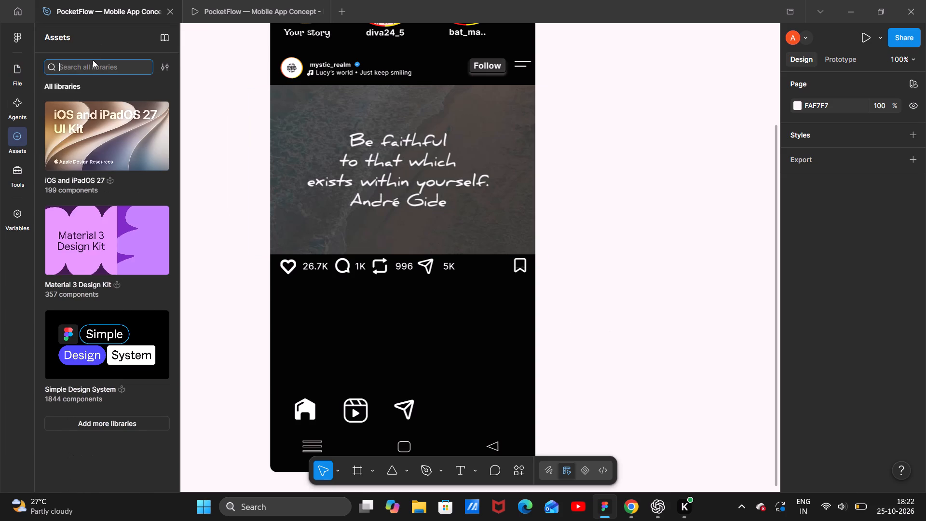
pyautogui.click(93, 67)
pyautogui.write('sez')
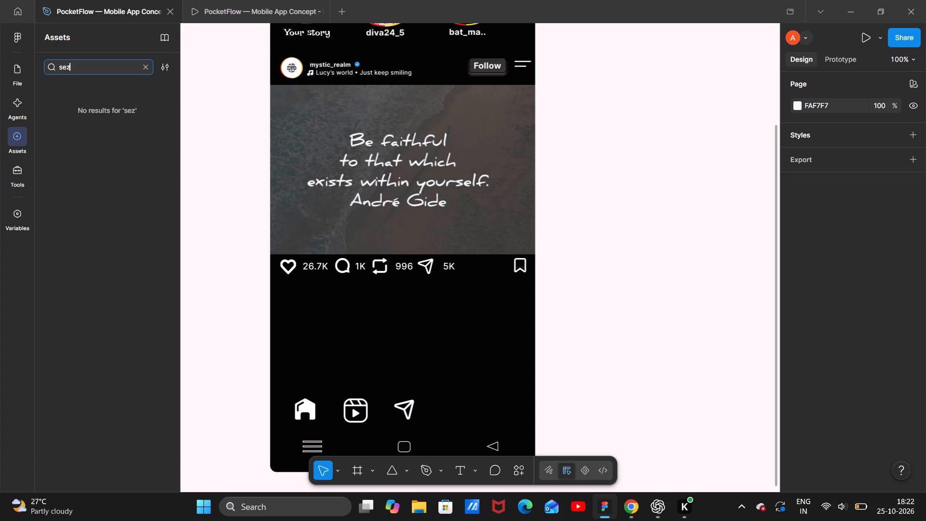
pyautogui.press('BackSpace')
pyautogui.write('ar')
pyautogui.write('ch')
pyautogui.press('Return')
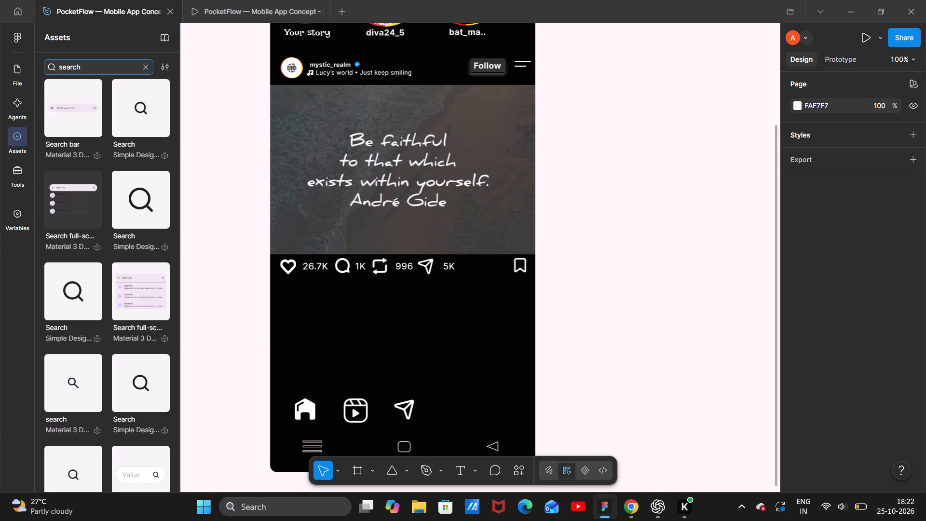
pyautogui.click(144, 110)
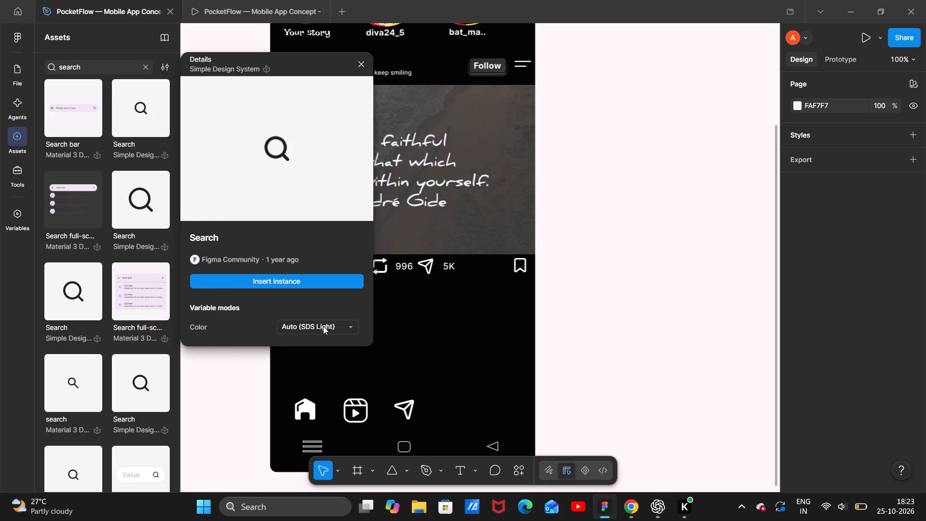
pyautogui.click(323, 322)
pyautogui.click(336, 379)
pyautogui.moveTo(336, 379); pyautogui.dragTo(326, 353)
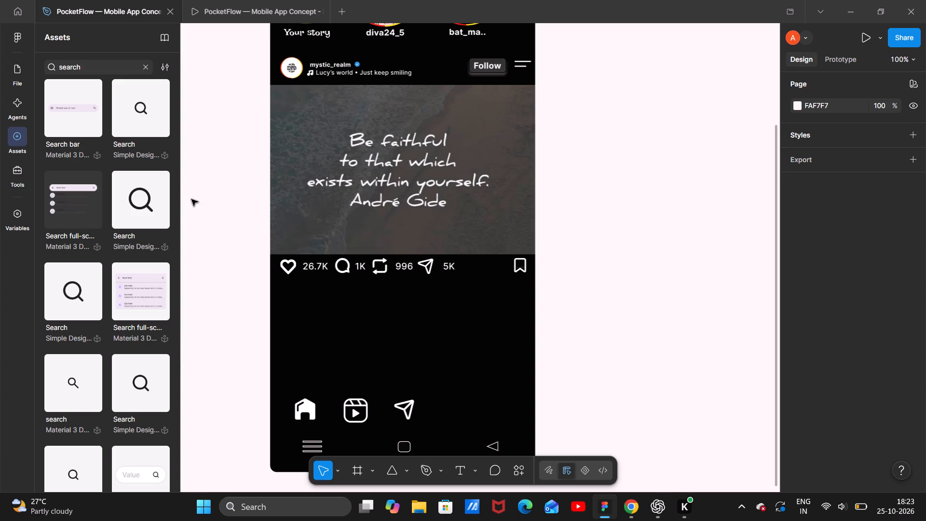
# Insert an instance of the Simple Design System Search icon with its color mode set to SDS Dark.
pyautogui.click(139, 124)
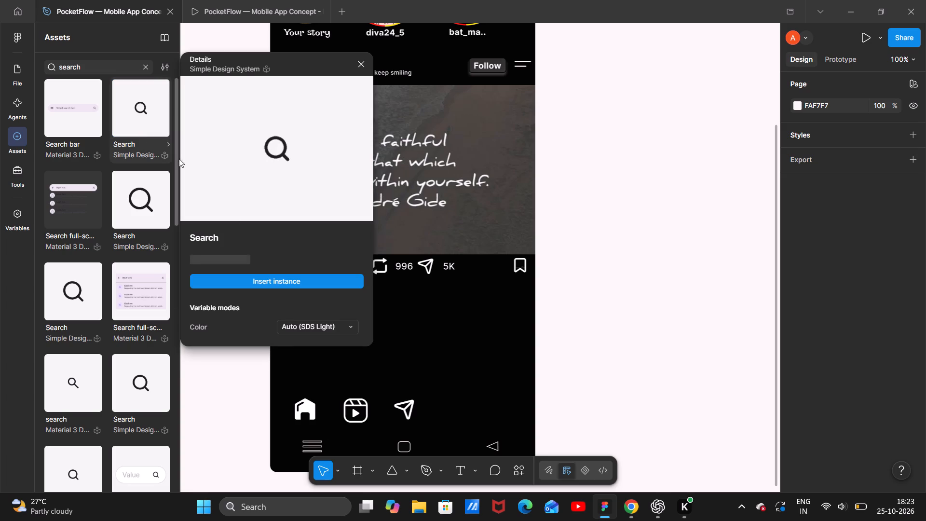
pyautogui.click(306, 325)
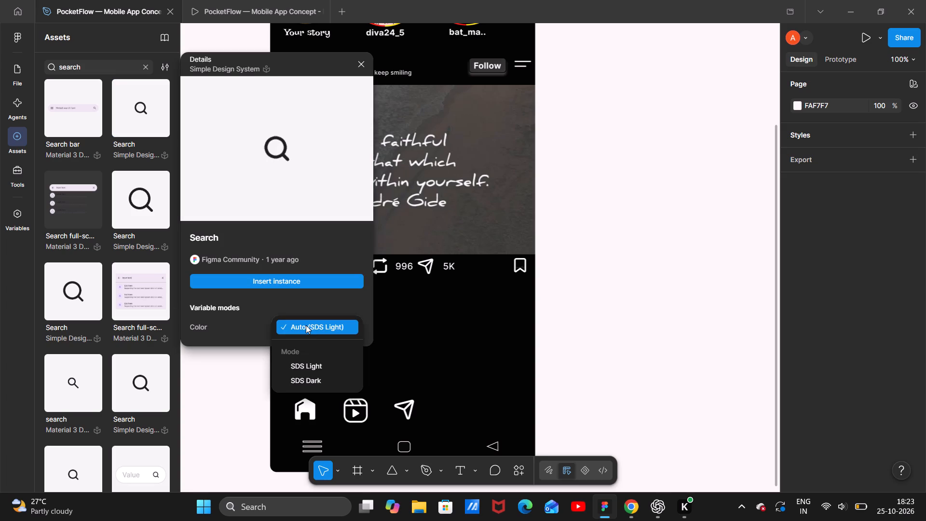
pyautogui.click(320, 374)
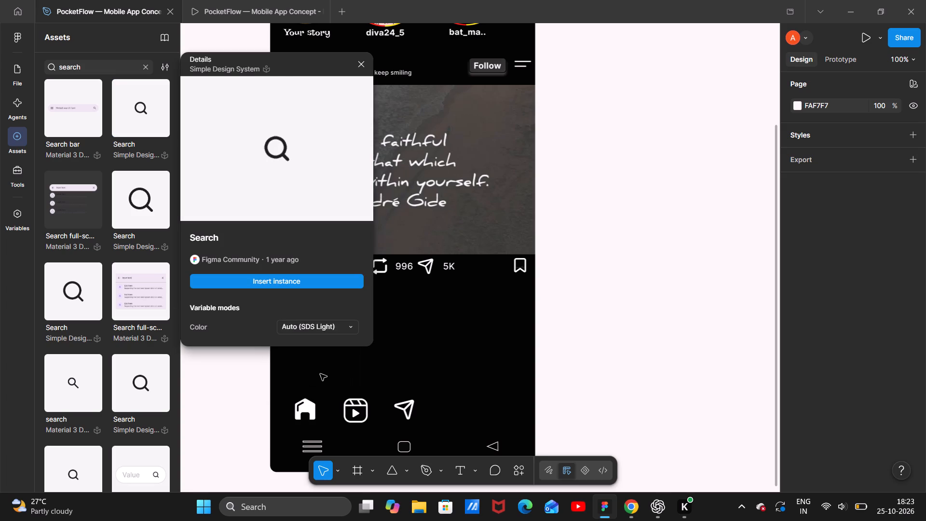
pyautogui.click(323, 286)
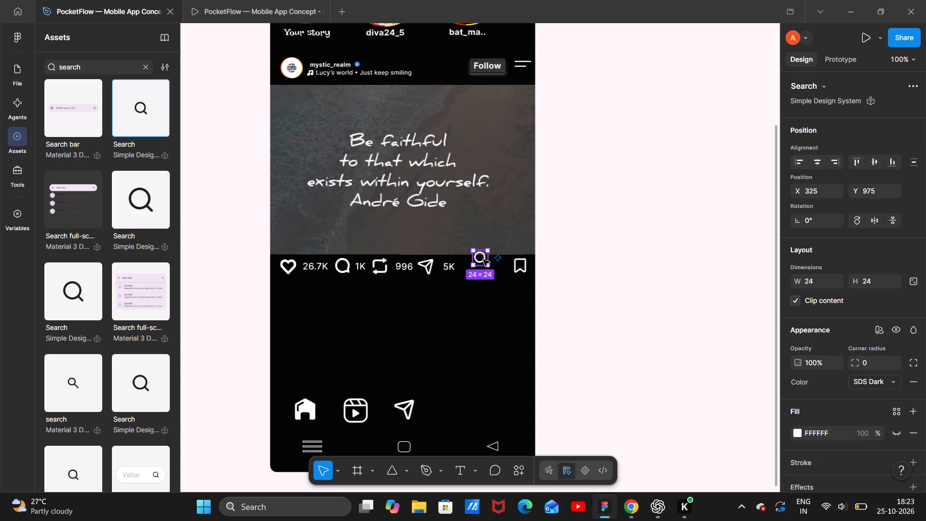
# Place the search icon after the send icon in the bottom navigation row, at about X 288, Y 1221.
pyautogui.moveTo(481, 259); pyautogui.dragTo(464, 387)
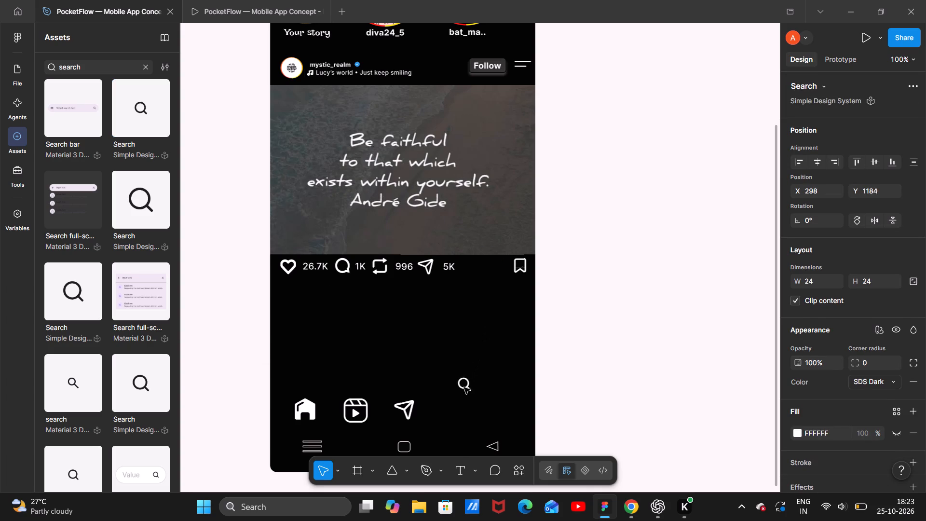
pyautogui.moveTo(464, 387); pyautogui.dragTo(460, 411)
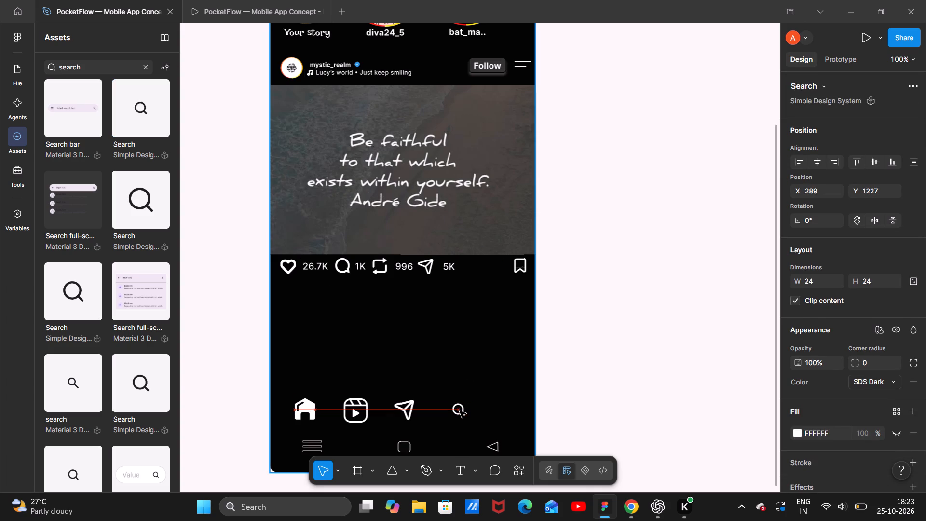
pyautogui.moveTo(460, 411); pyautogui.dragTo(459, 408)
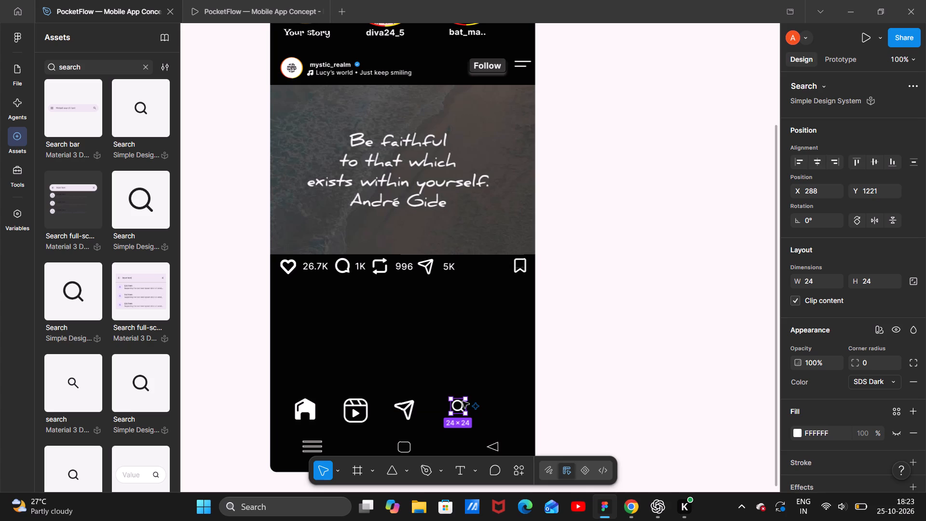
# Enlarge the search icon in the bottom navigation row to about 35 × 31.
pyautogui.moveTo(463, 400); pyautogui.dragTo(468, 397)
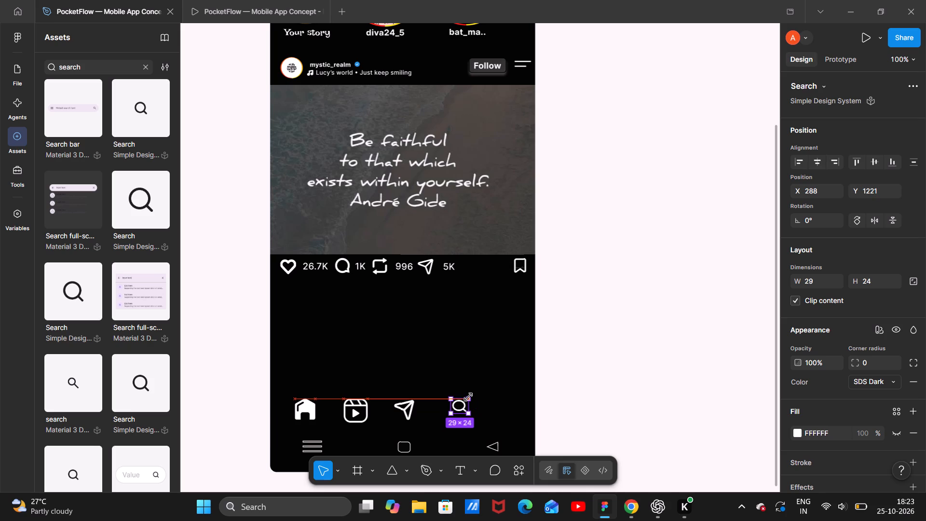
pyautogui.moveTo(468, 397); pyautogui.dragTo(472, 393)
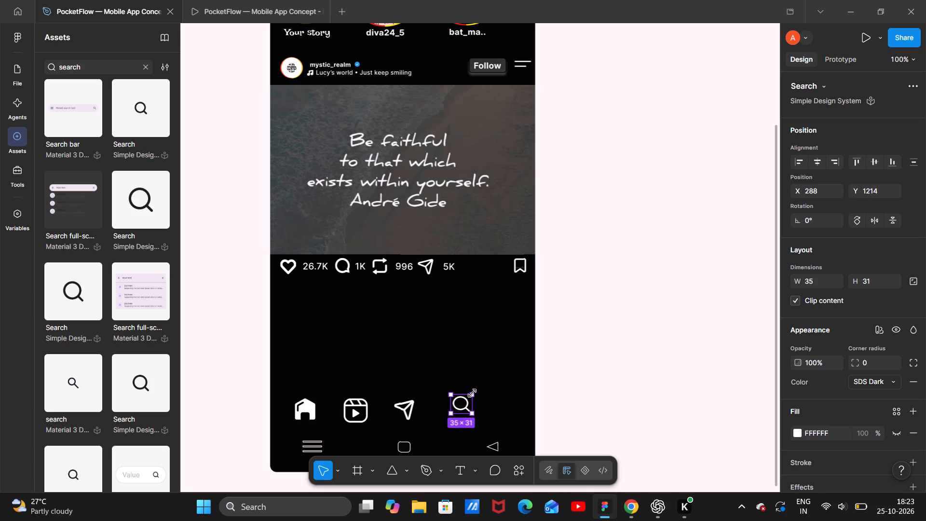
# Resize the search icon in the bottom navigation row to about 34 × 35.
pyautogui.moveTo(472, 393); pyautogui.dragTo(472, 392)
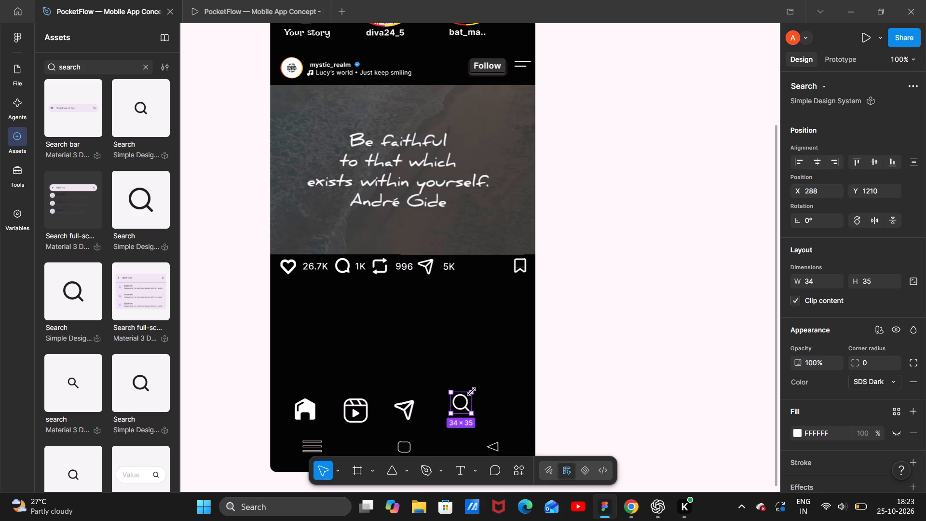
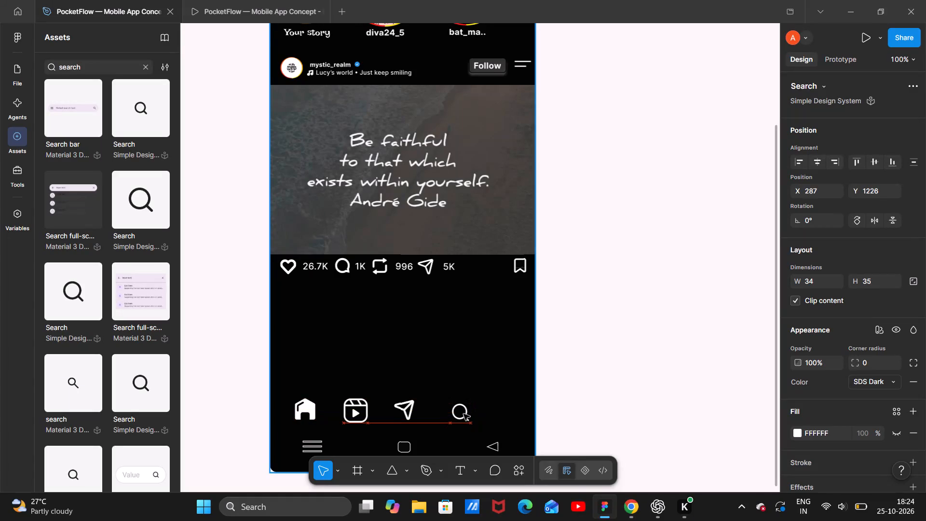
# Even out the bottom navigation spacing by moving the send icon to about X 212, Y 838 and the search icon to about X 293, Y 1221.
pyautogui.moveTo(463, 414); pyautogui.dragTo(465, 411)
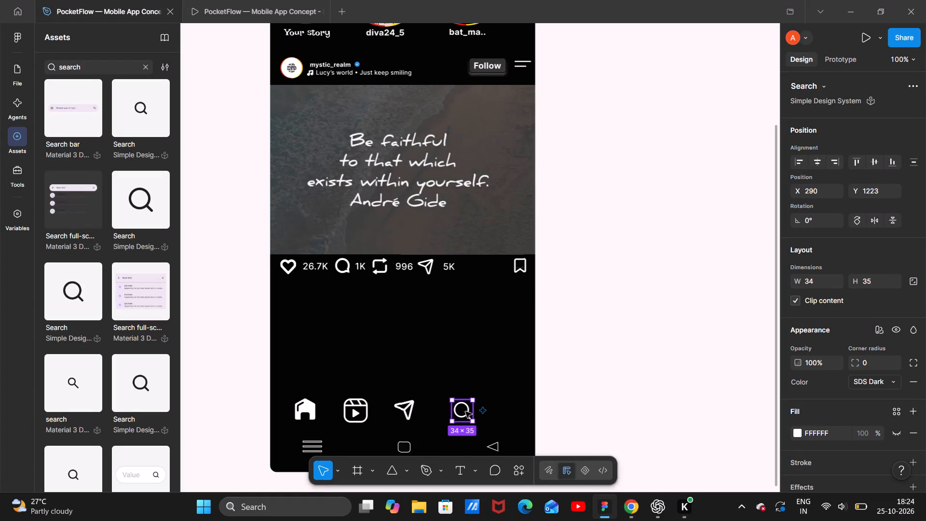
pyautogui.click(465, 411)
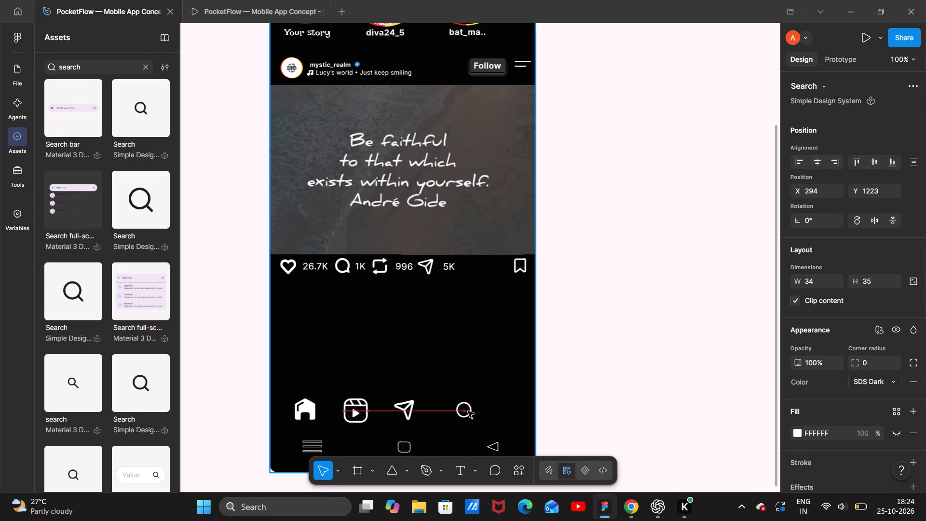
pyautogui.moveTo(413, 412); pyautogui.dragTo(420, 413)
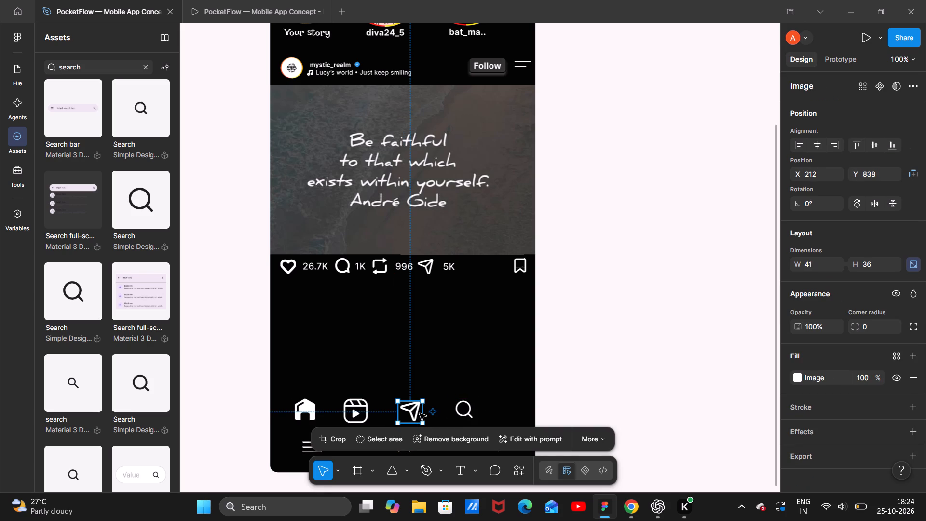
pyautogui.click(554, 386)
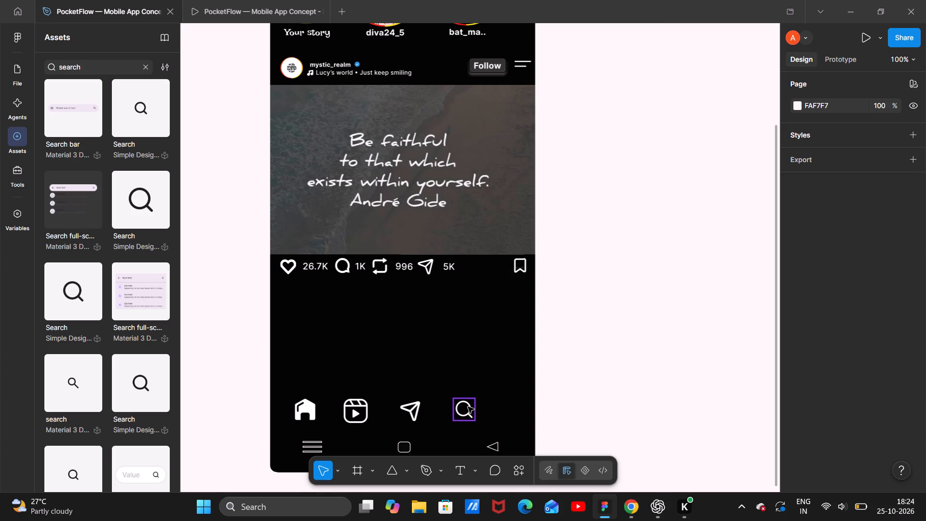
pyautogui.click(472, 406)
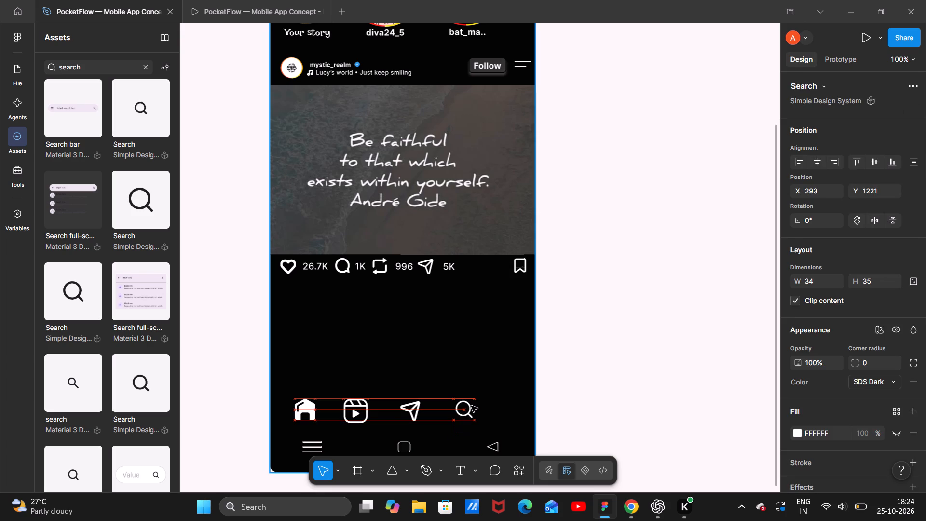
pyautogui.click(561, 387)
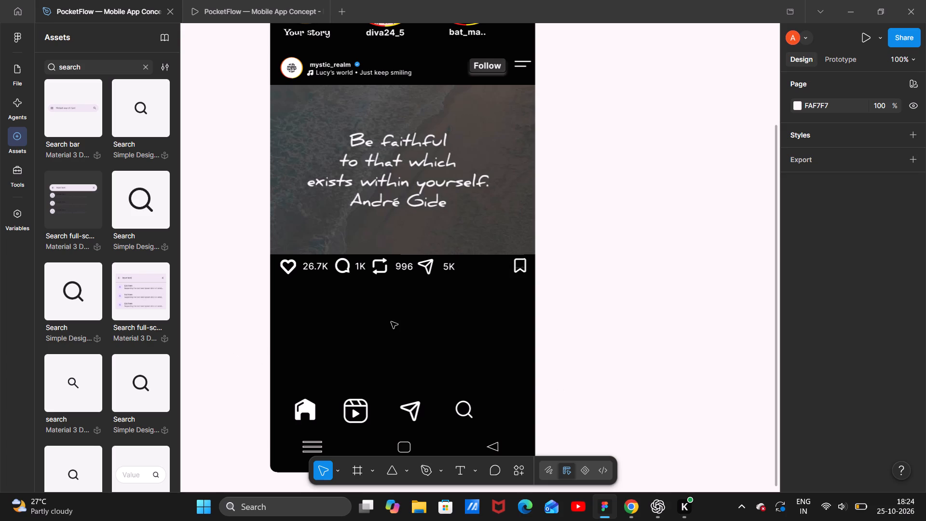
# Start drawing a circle with the Ellipse tool beside the search icon in the bottom navigation row.
pyautogui.scroll(2, 391, 322)
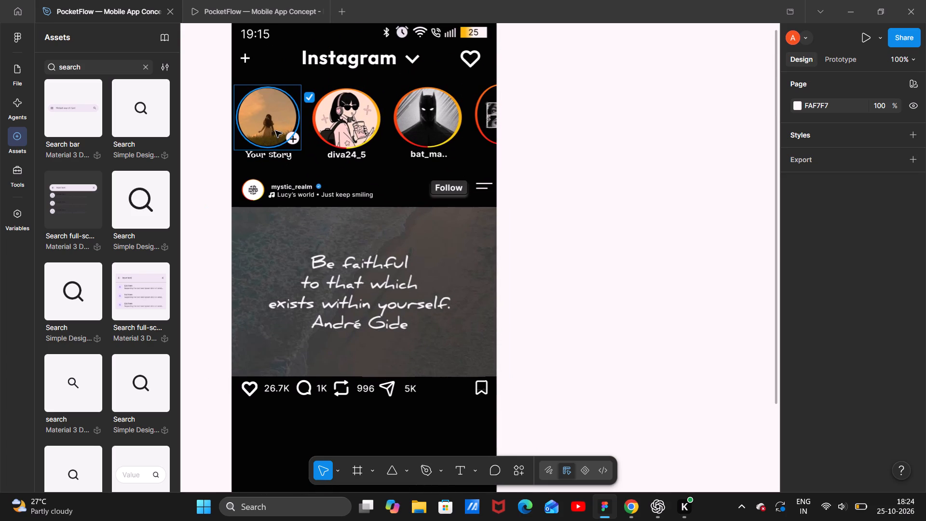
pyautogui.scroll(-2, 598, 280)
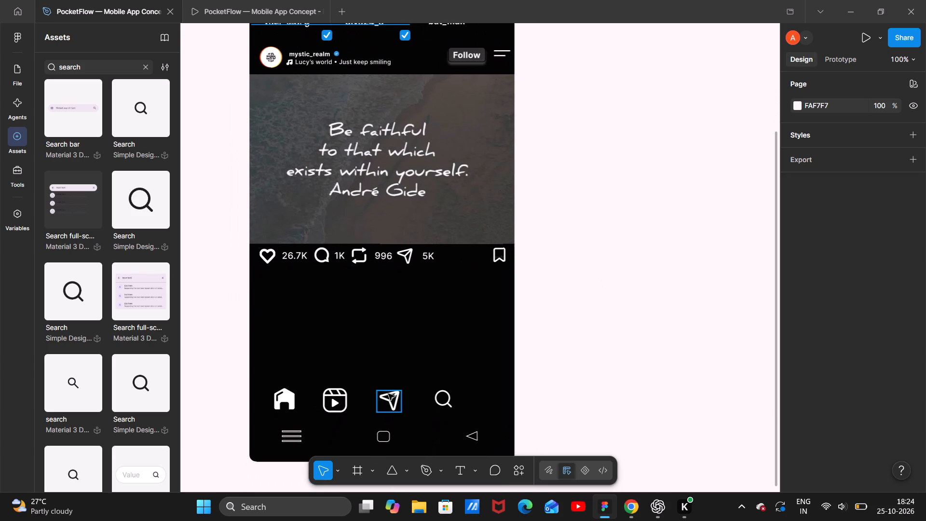
pyautogui.click(405, 470)
pyautogui.click(451, 404)
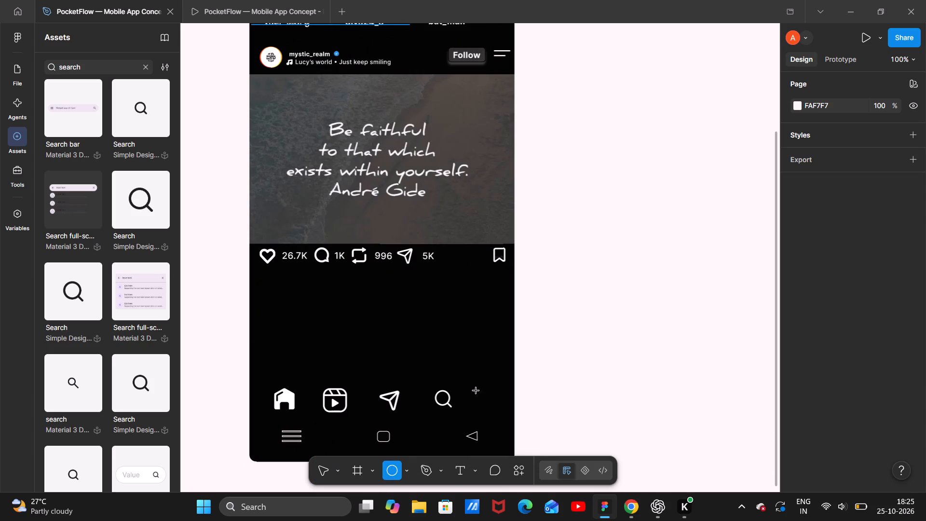
# Draw a profile circle of about 38 × 40 beside the search icon in the bottom navigation row, at about X 377, Y 834.
pyautogui.moveTo(476, 391); pyautogui.dragTo(493, 410)
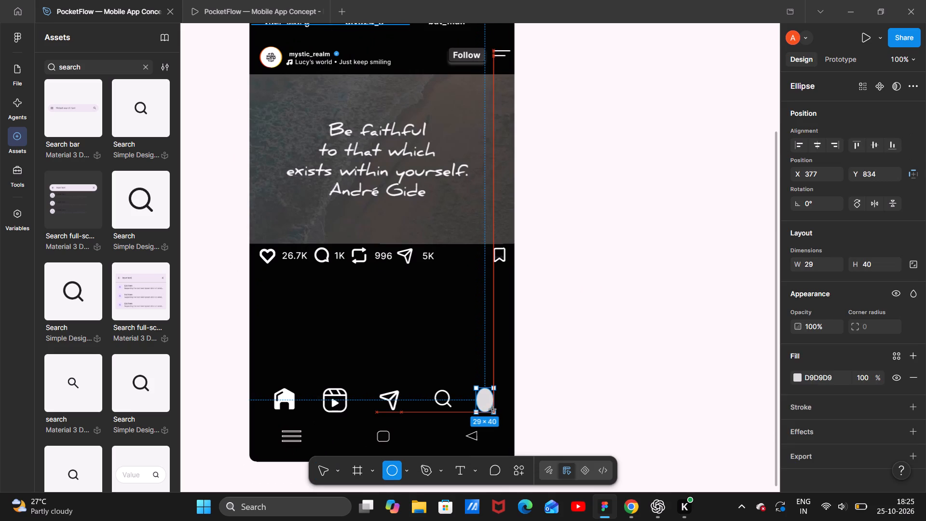
pyautogui.moveTo(493, 410); pyautogui.dragTo(498, 412)
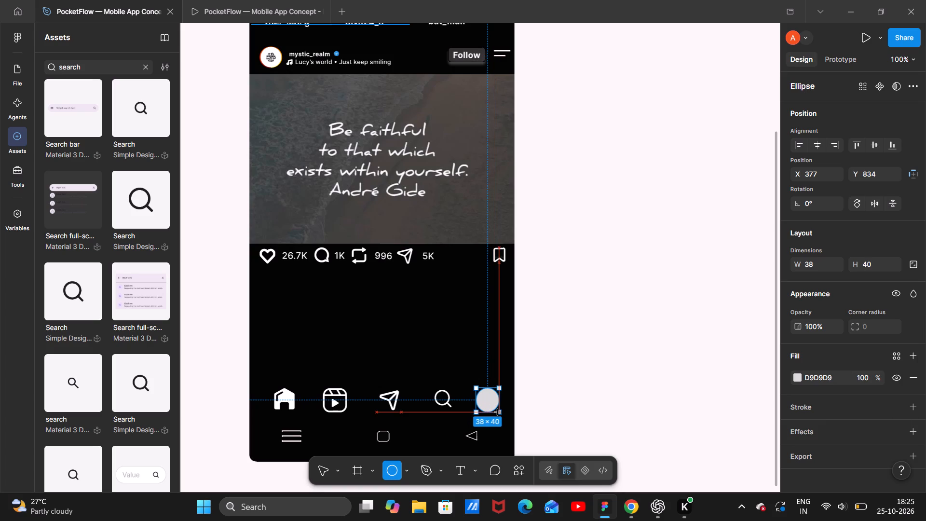
pyautogui.moveTo(498, 412); pyautogui.dragTo(497, 413)
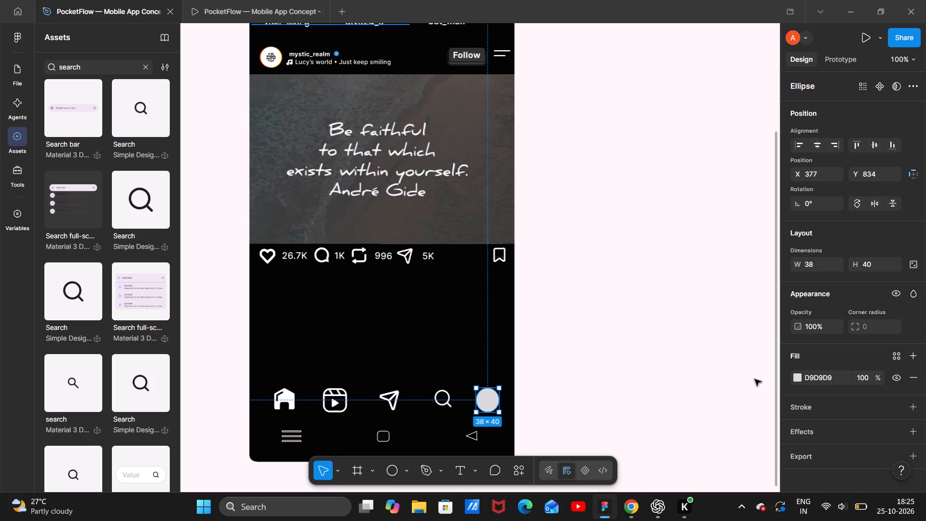
# Fill the new profile circle with the image "images (1)" from the Downloads folder.
pyautogui.click(799, 382)
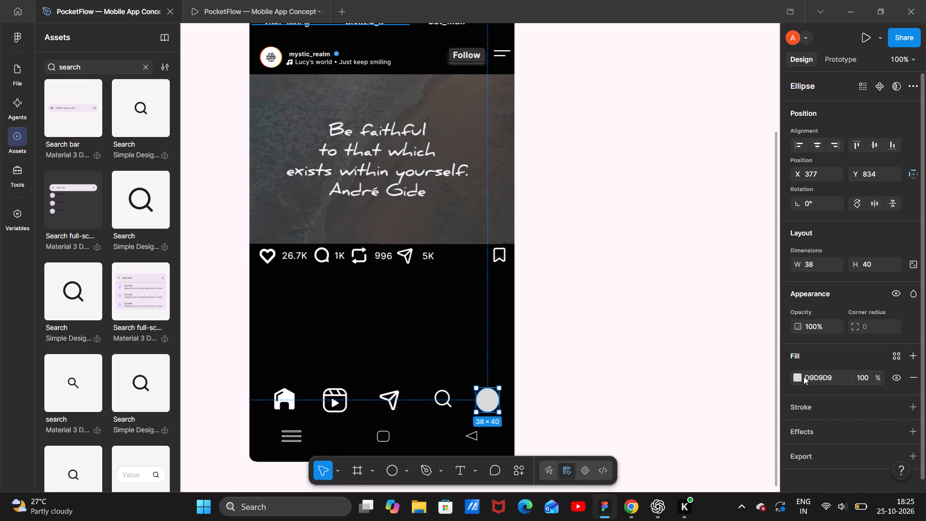
pyautogui.click(803, 376)
pyautogui.click(799, 377)
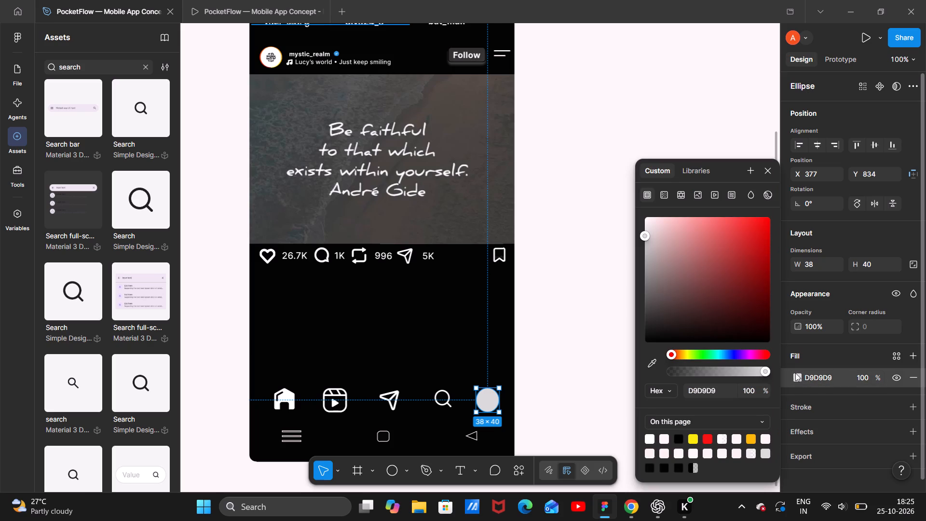
pyautogui.click(693, 197)
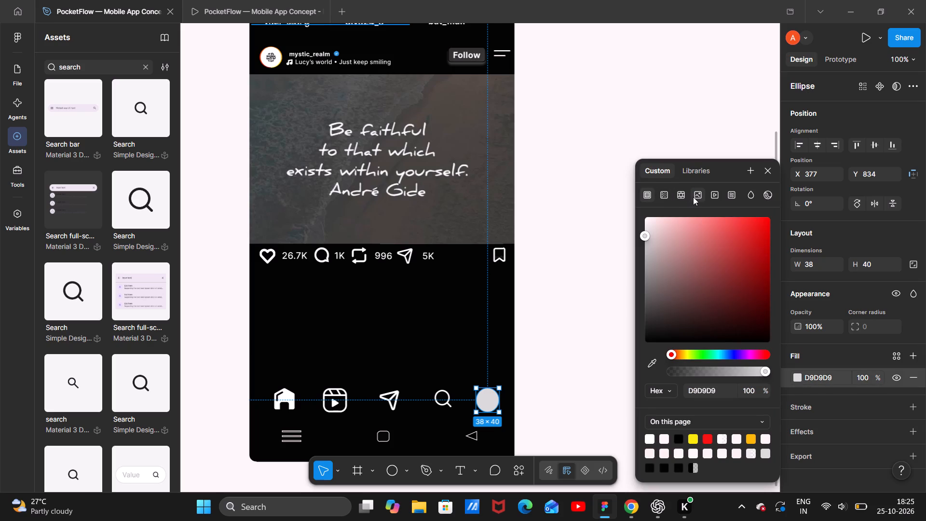
pyautogui.click(687, 264)
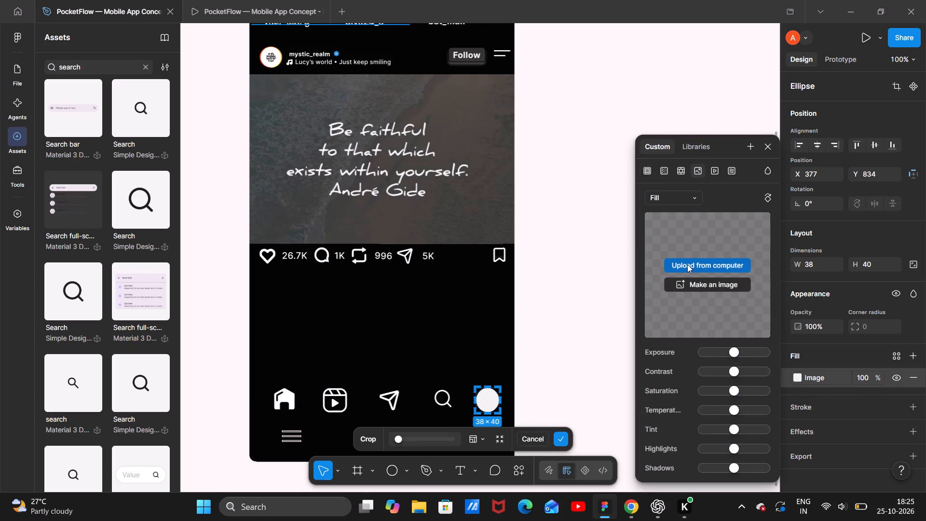
pyautogui.click(687, 264)
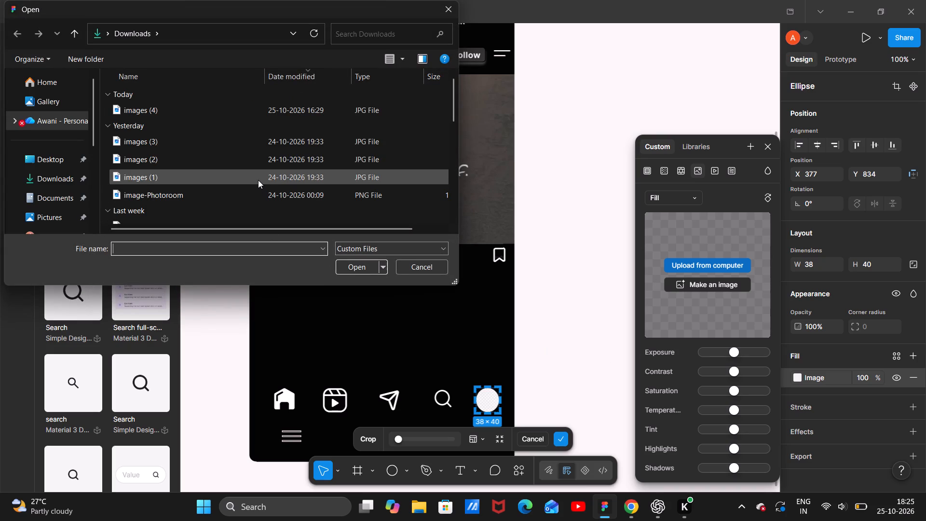
pyautogui.click(258, 180)
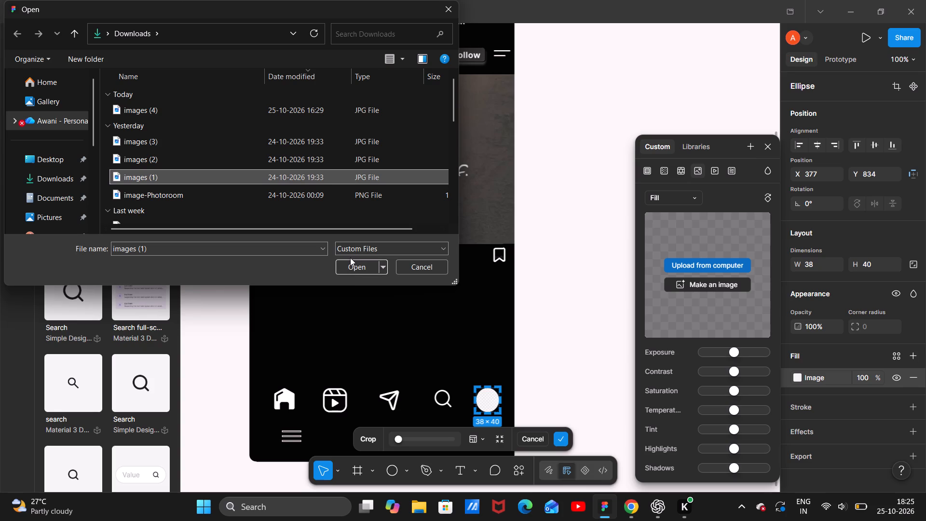
pyautogui.click(351, 260)
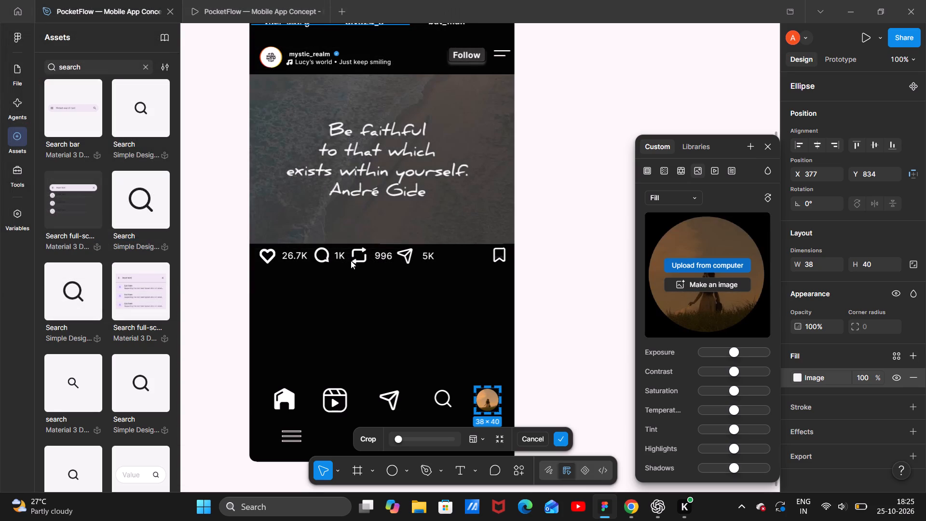
pyautogui.click(626, 353)
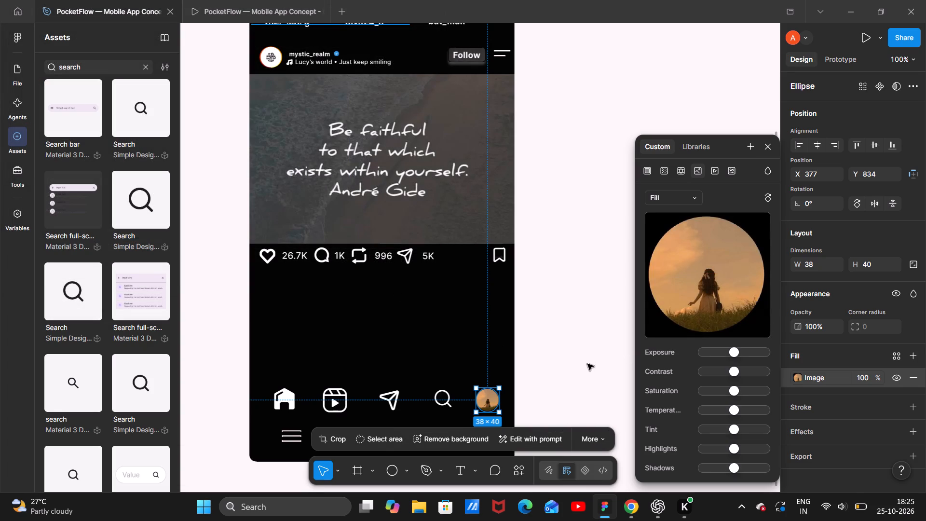
pyautogui.click(584, 365)
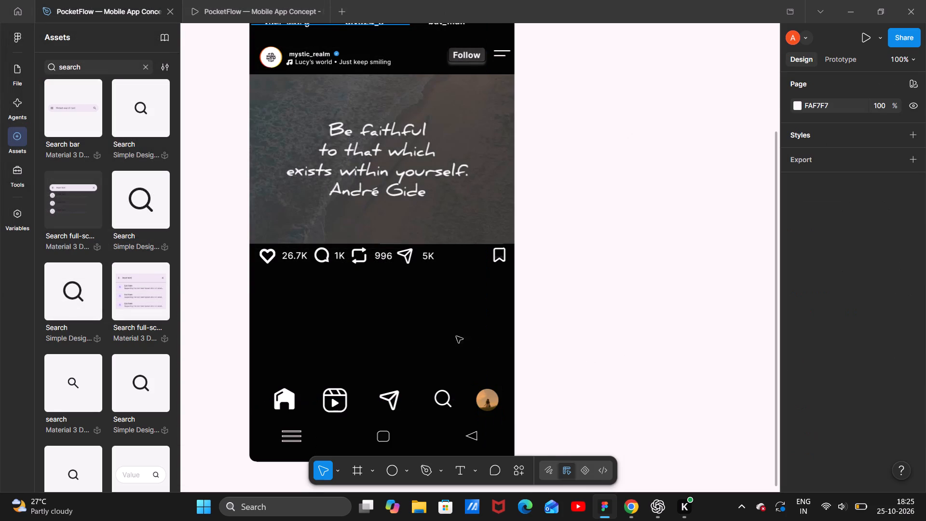
# Add the caption "It's should always be you first" under the heart icon at about X 26, Y 642, and open the emoji picker at its end.
pyautogui.hscroll(1, 406, 315)
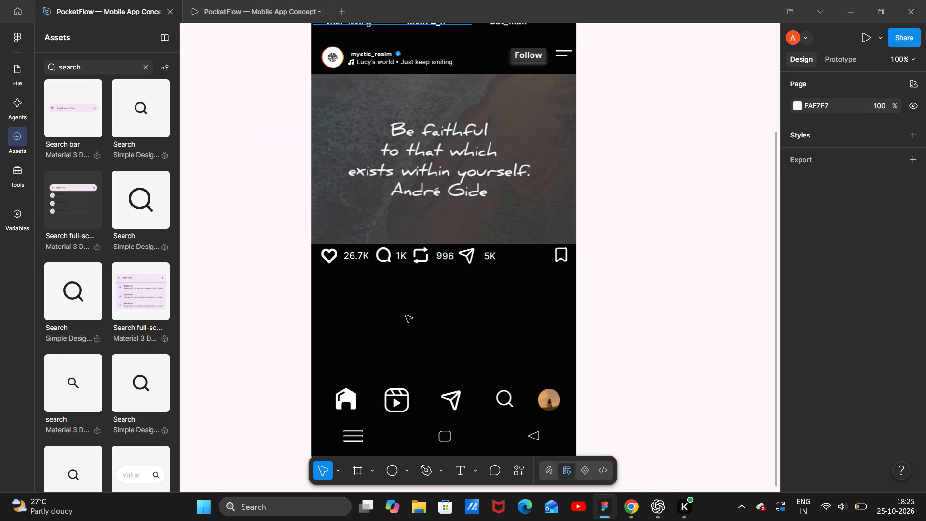
pyautogui.hscroll(1, 406, 315)
pyautogui.click(463, 472)
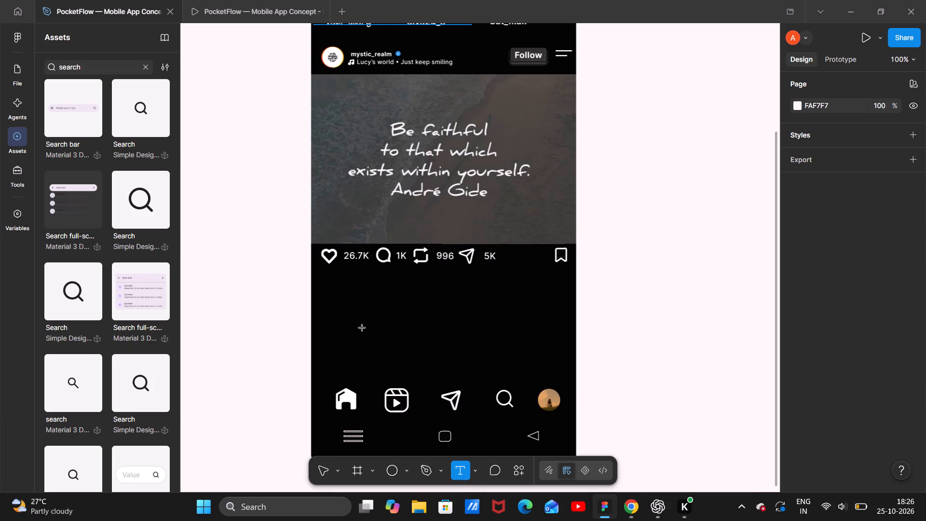
pyautogui.click(327, 272)
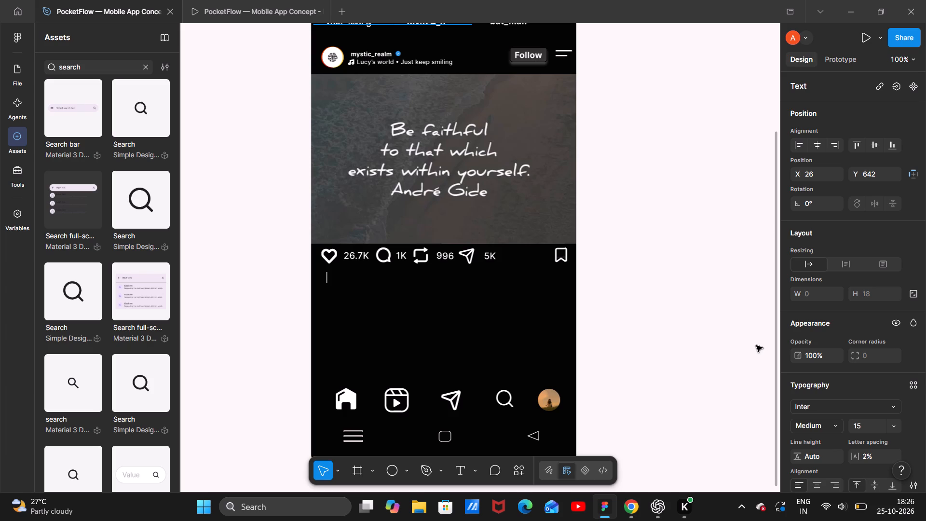
pyautogui.hotkey('shift', 'i')
pyautogui.press('t')
pyautogui.write("'s should always n")
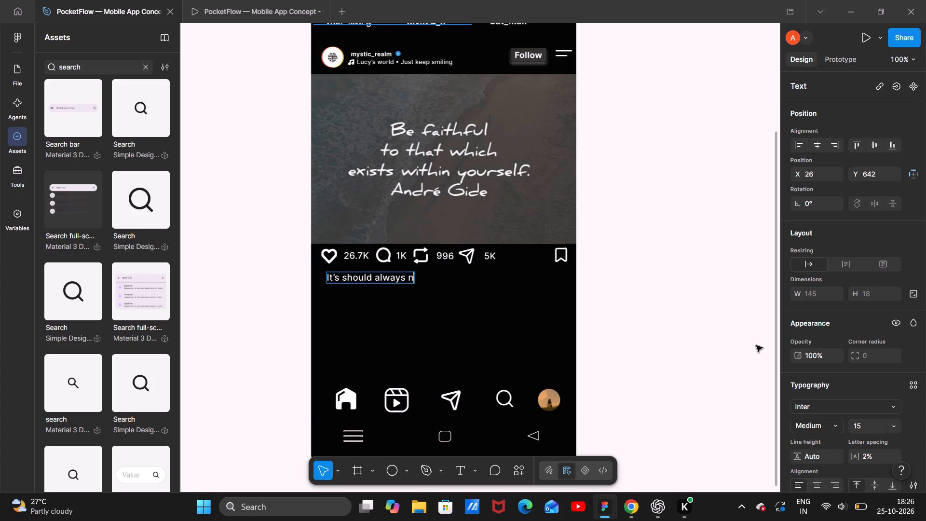
pyautogui.press('BackSpace')
pyautogui.write('be you')
pyautogui.press('space')
pyautogui.write('first')
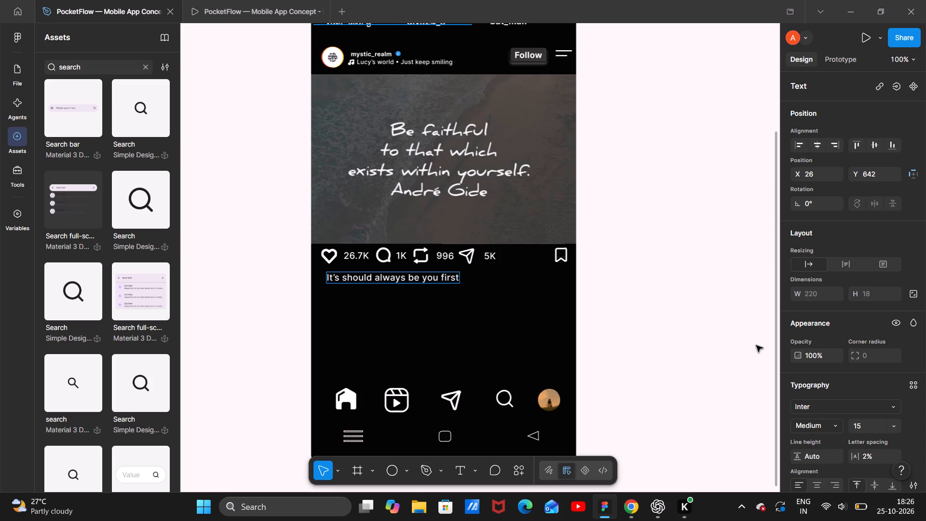
pyautogui.press('space')
pyautogui.press('.')
pyautogui.press('BackSpace')
pyautogui.press('super+period')
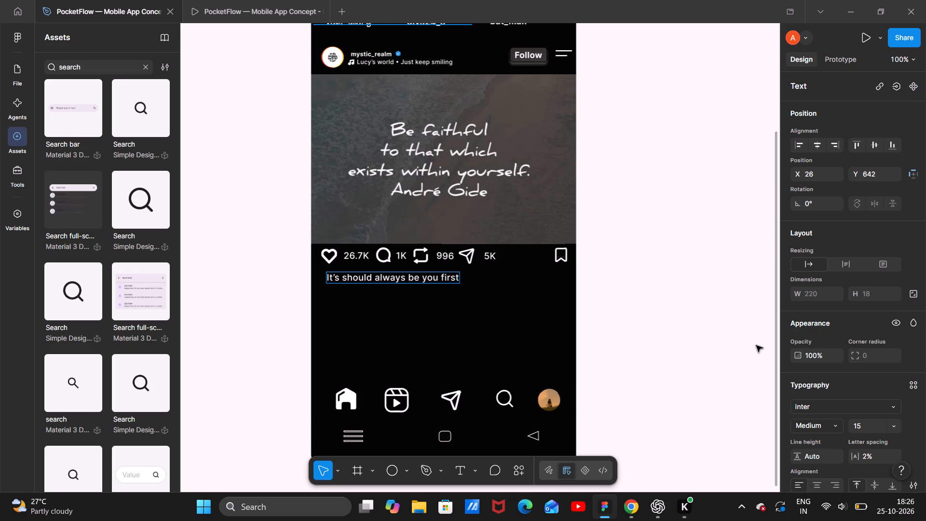
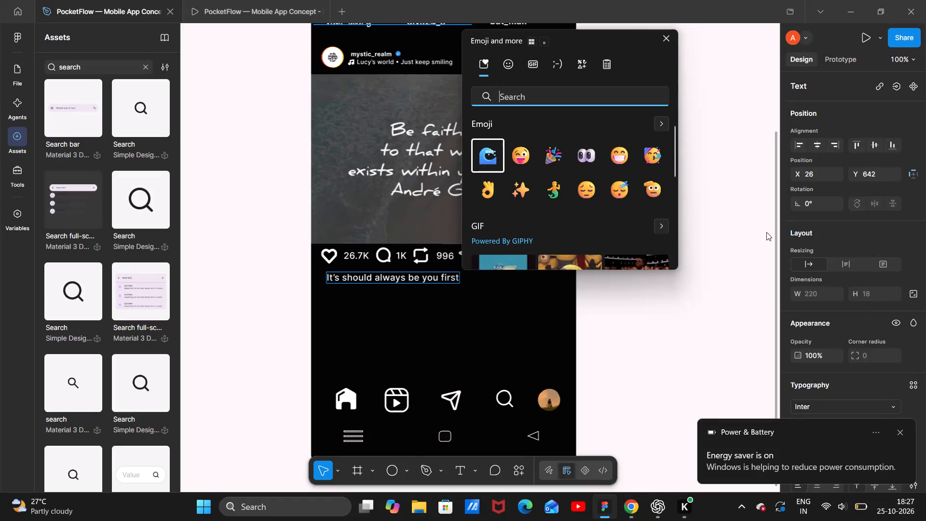
# Append the grinning face emoji followed by ".." to the end of the caption "It's should always be you first".
pyautogui.click(621, 162)
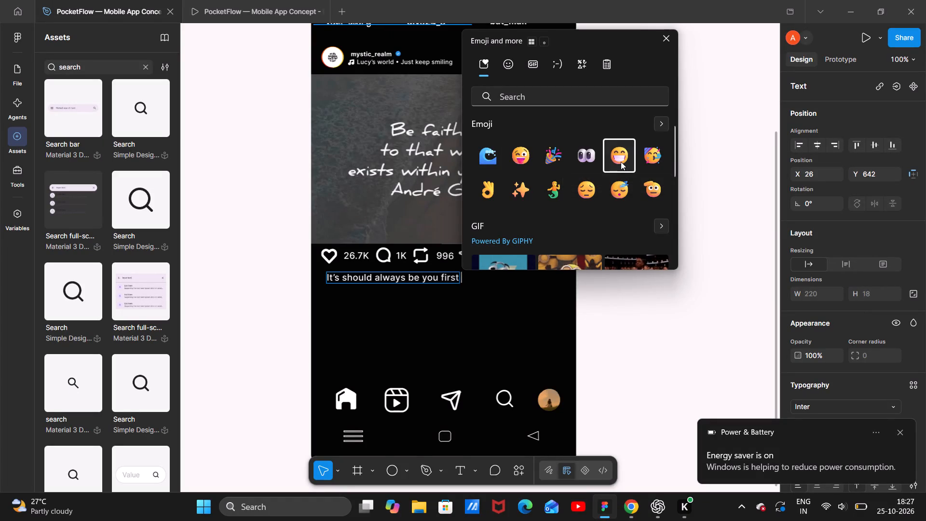
pyautogui.click(621, 162)
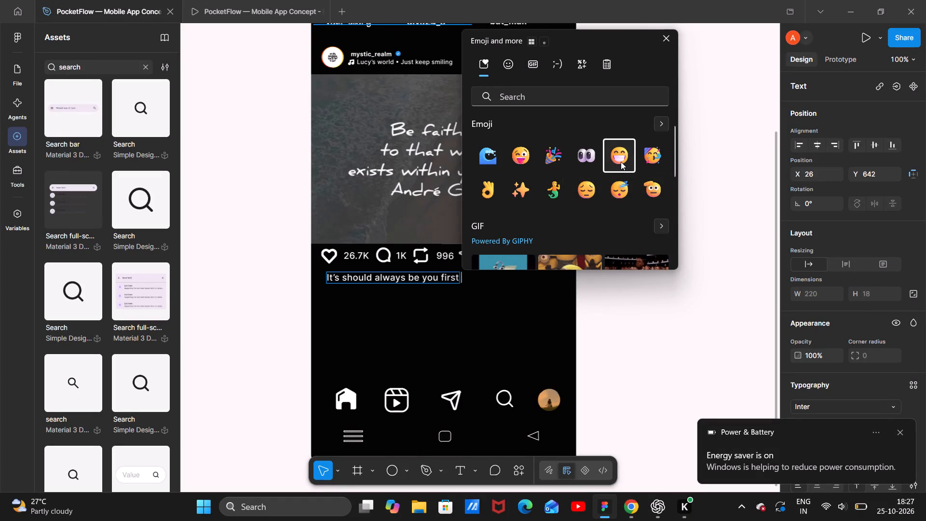
pyautogui.click(621, 162)
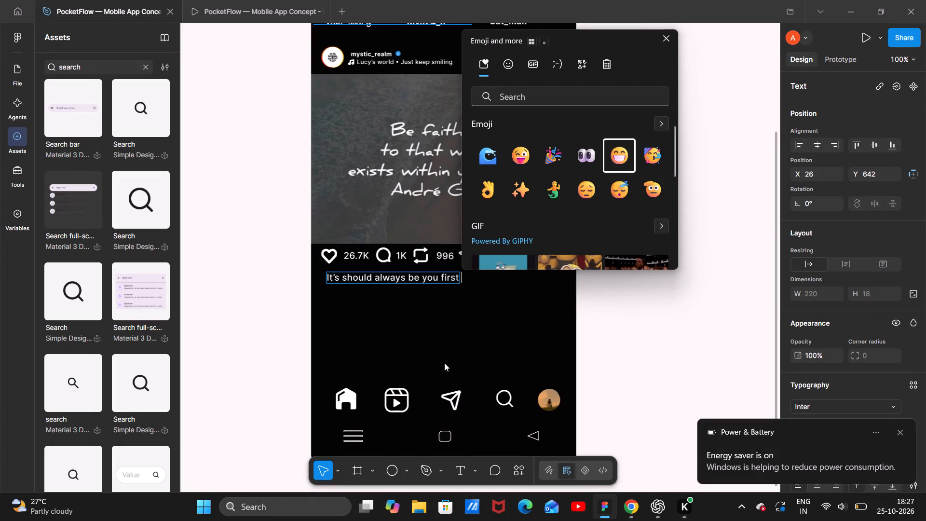
pyautogui.click(444, 363)
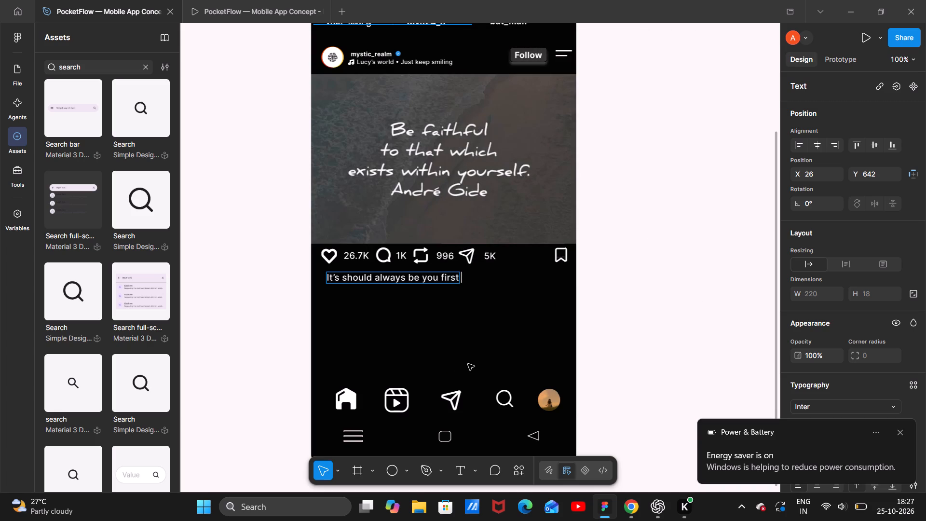
pyautogui.press('super+period')
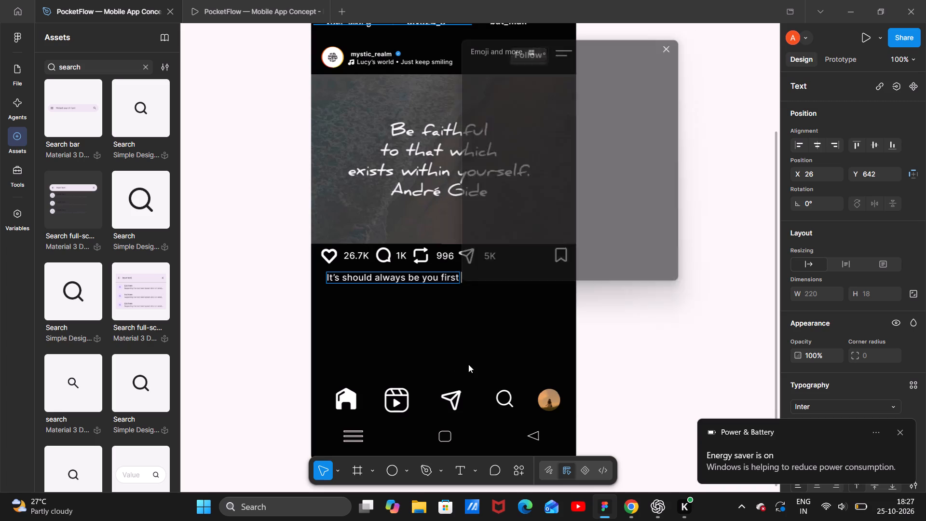
pyautogui.click(486, 163)
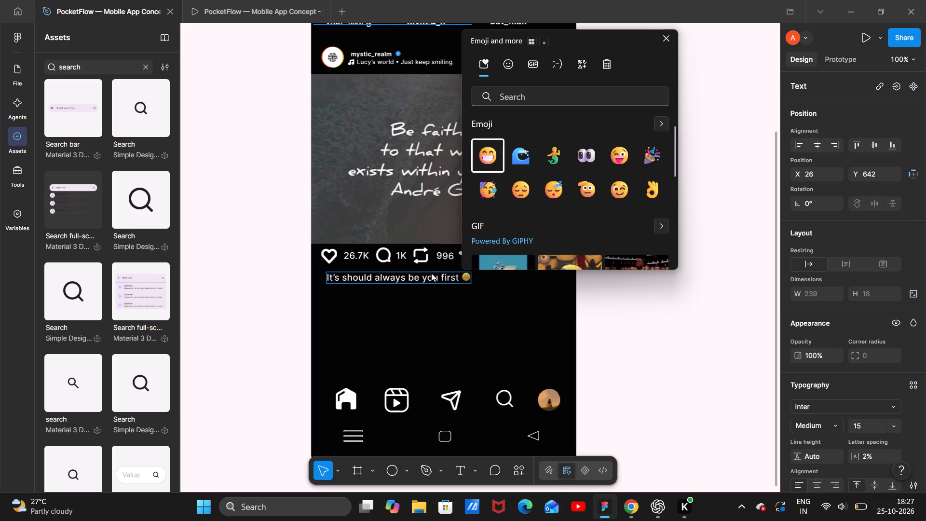
pyautogui.write('..')
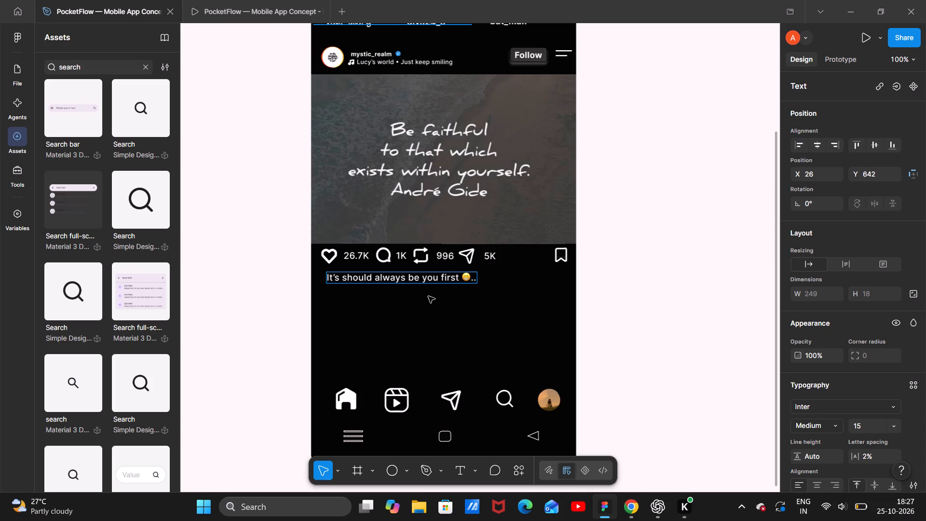
pyautogui.click(428, 296)
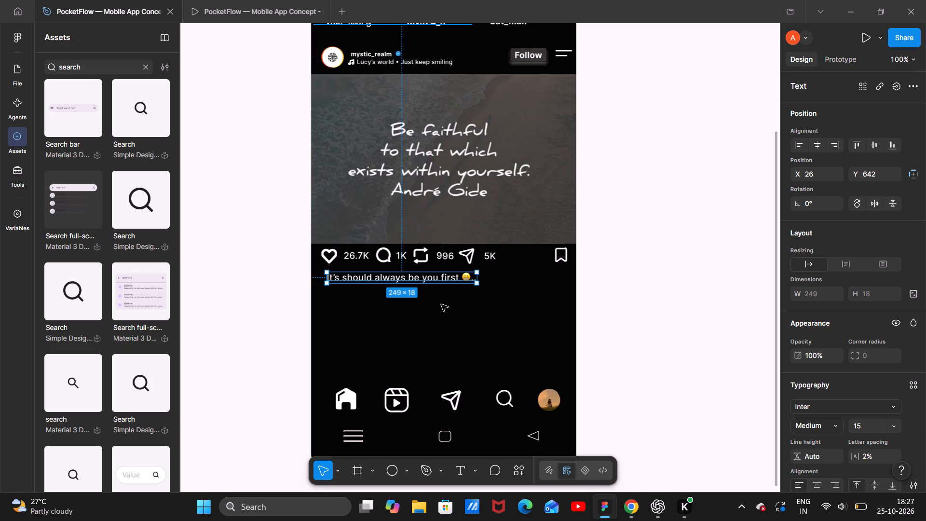
# Move the caption slightly up and left, closer to the heart icon, to about X 20, Y 637.
pyautogui.click(428, 281)
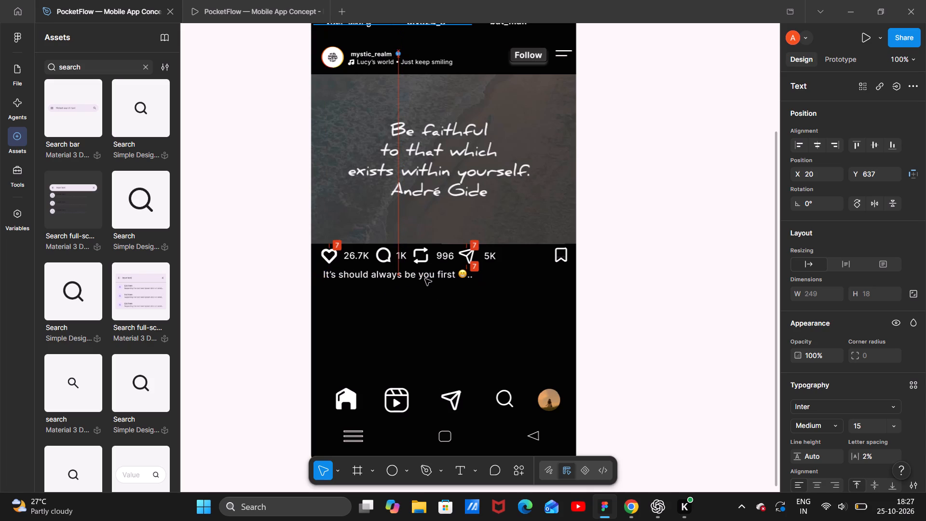
# Edit the caption's first word "It's" to remove the "s" after the apostrophe.
pyautogui.doubleClick(351, 274)
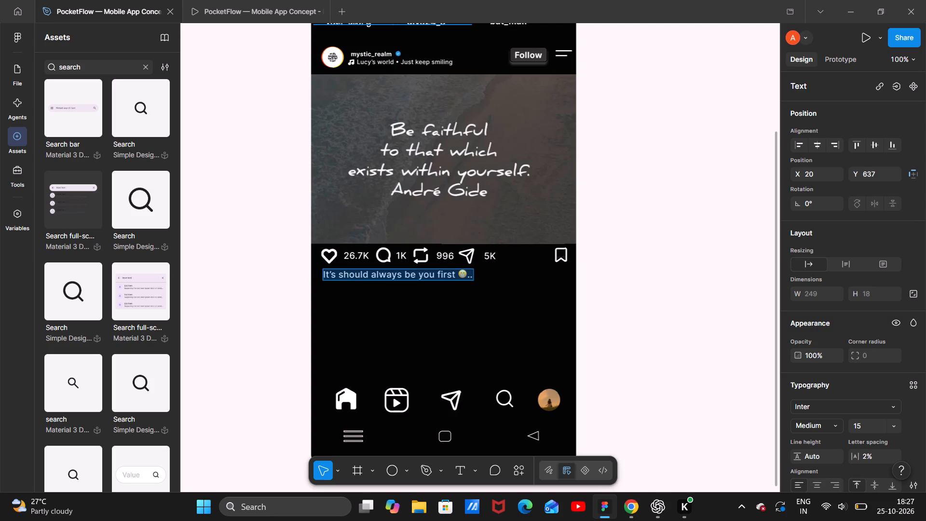
pyautogui.click(334, 275)
pyautogui.press('BackSpace')
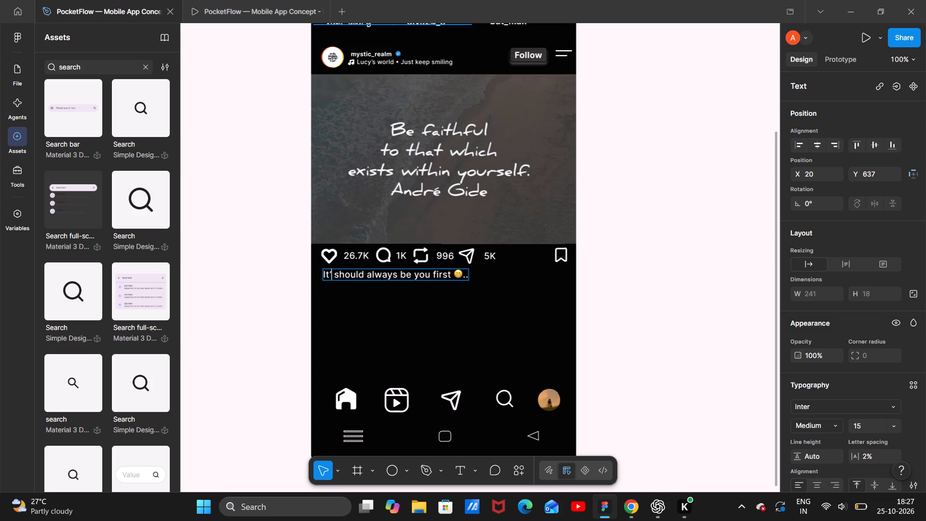
# Delete the apostrophe after "It" so the post caption begins "It should always be you first", and finish editing the text.
pyautogui.press('BackSpace')
pyautogui.click(358, 305)
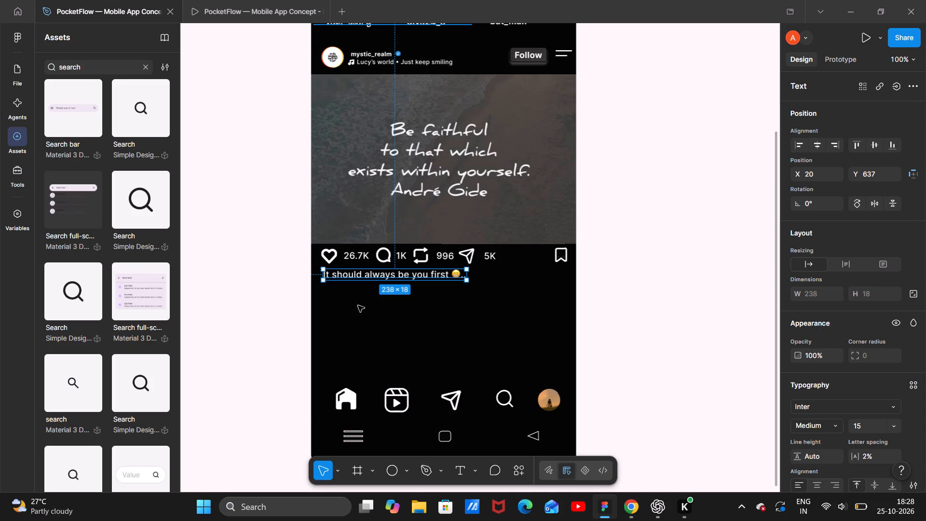
pyautogui.click(358, 305)
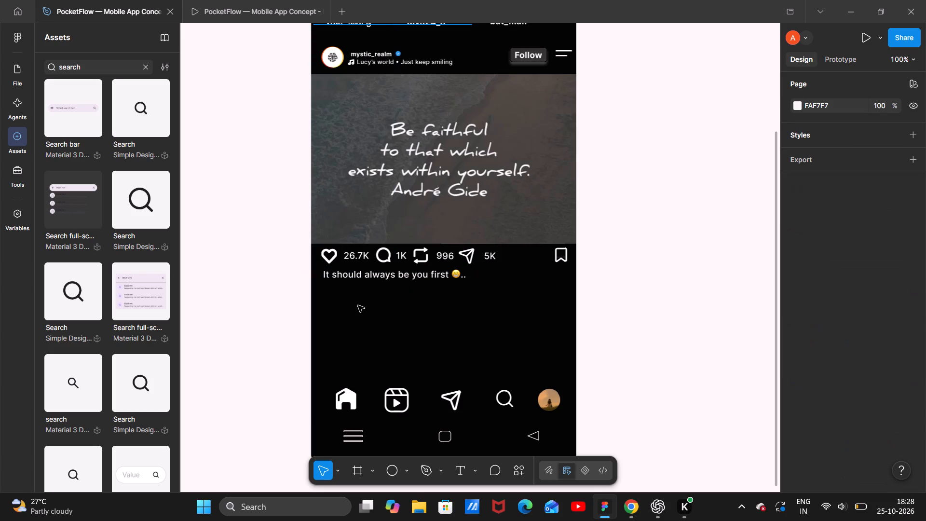
pyautogui.click(386, 275)
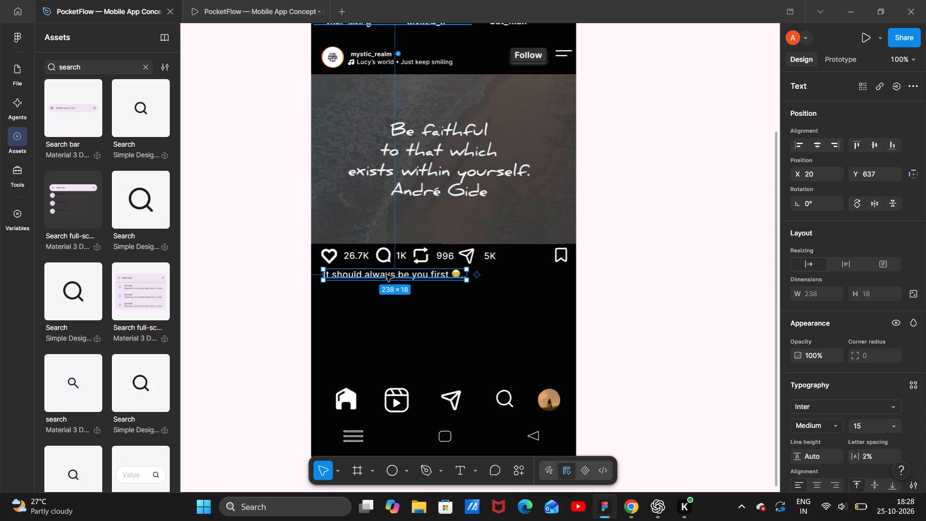
pyautogui.click(415, 311)
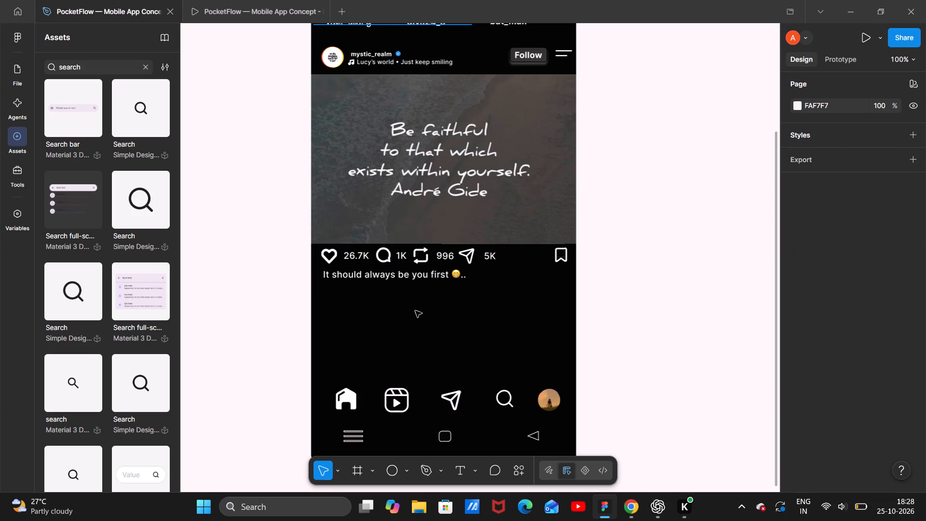
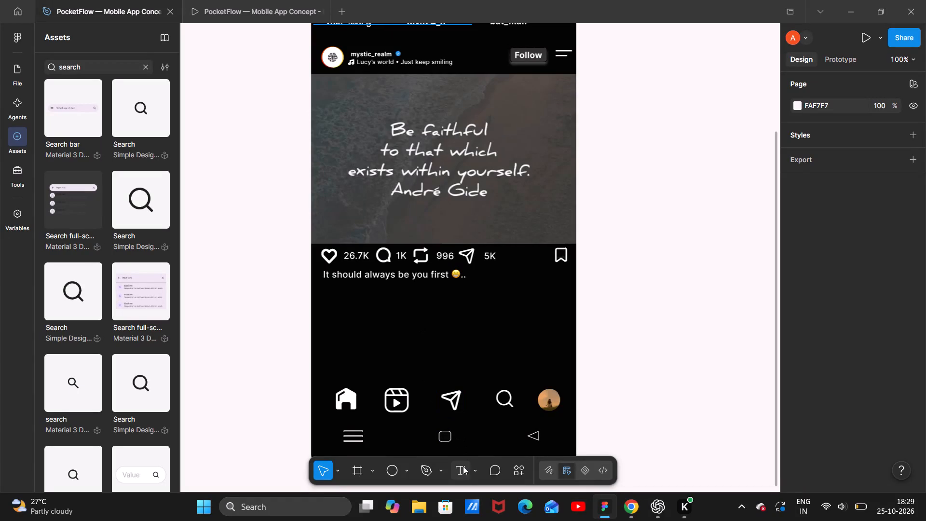
# Add the text "9 November" directly below the post's caption, at about X 23, Y 660.
pyautogui.click(463, 466)
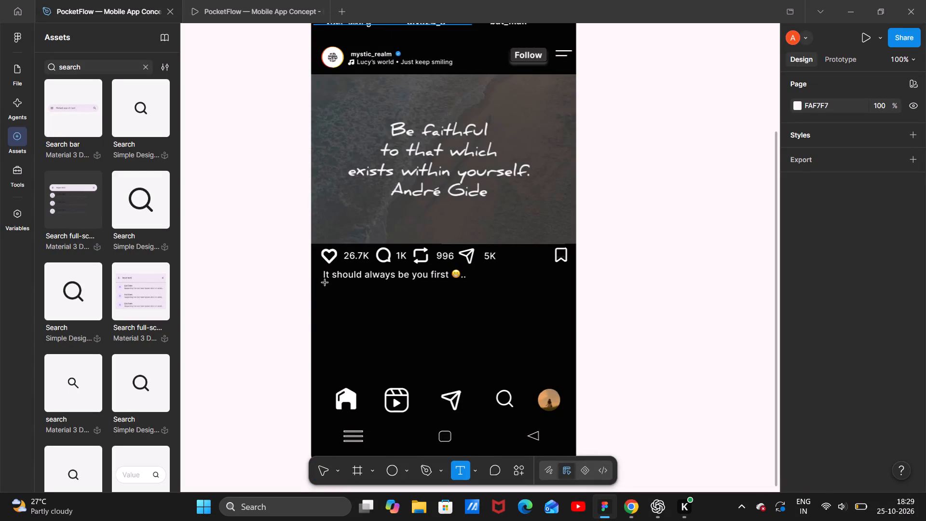
pyautogui.click(325, 283)
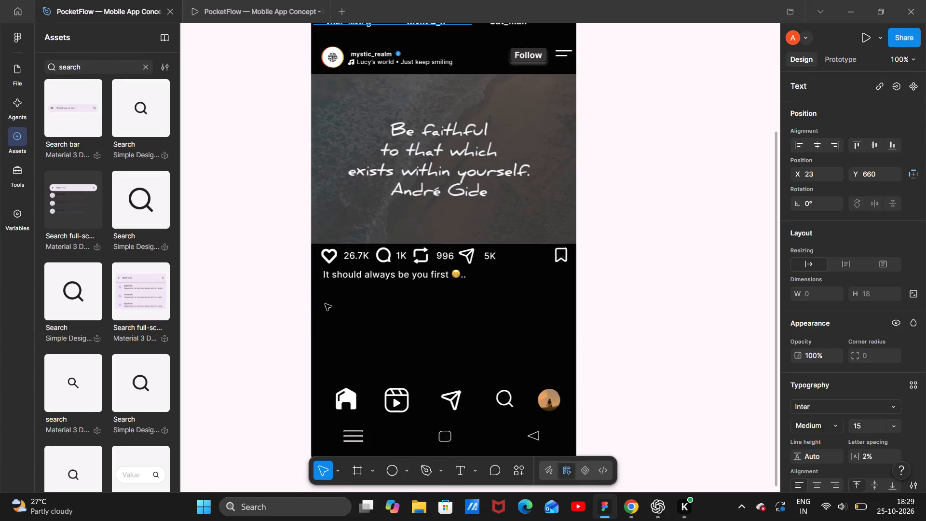
pyautogui.write('9')
pyautogui.press('space')
pyautogui.write('No')
pyautogui.write('vember')
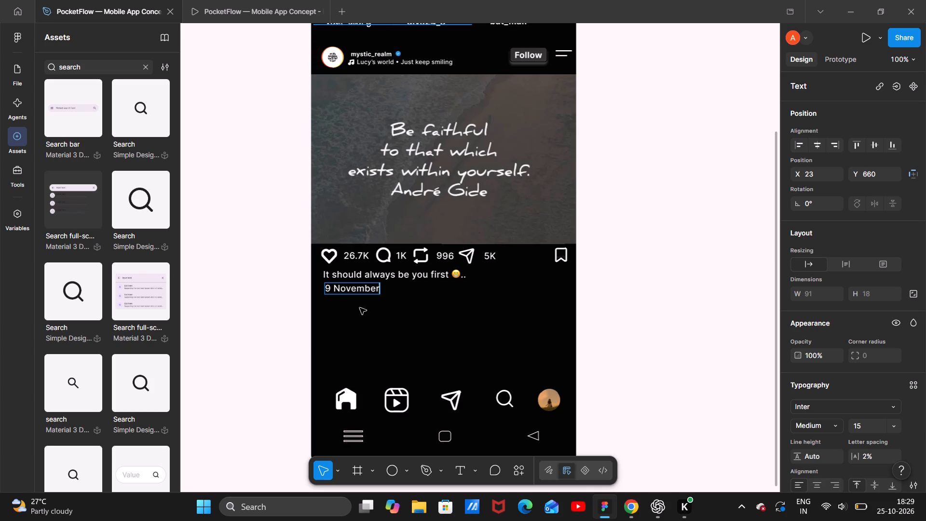
pyautogui.press('space')
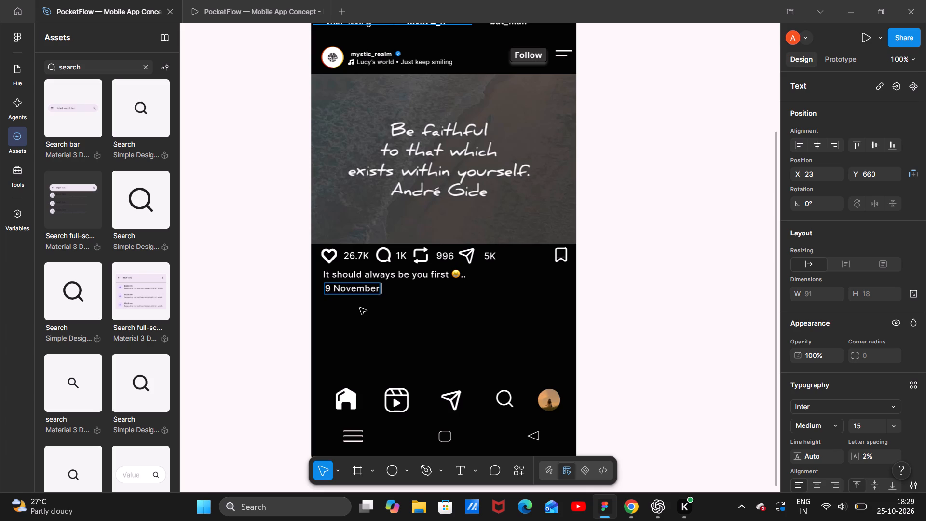
pyautogui.click(370, 312)
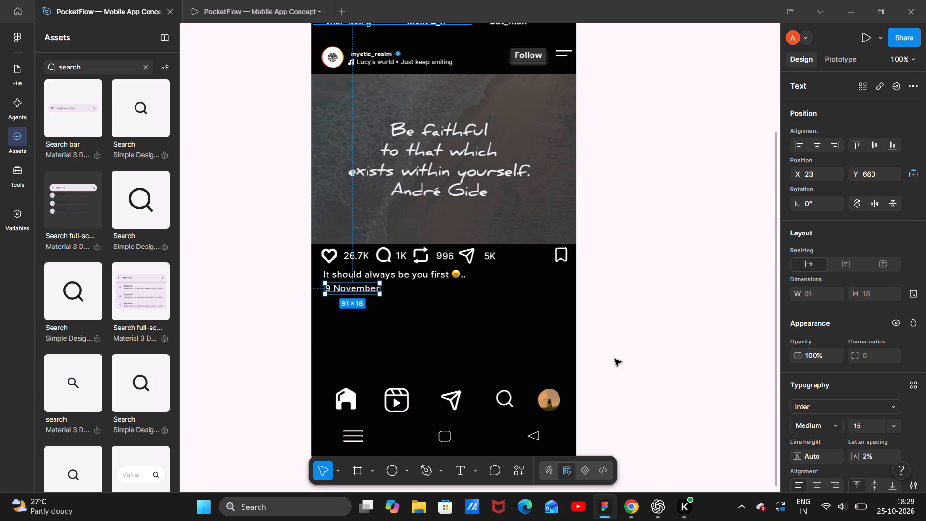
# Set the font weight of the "9 November" date text to Extra Light.
pyautogui.click(812, 427)
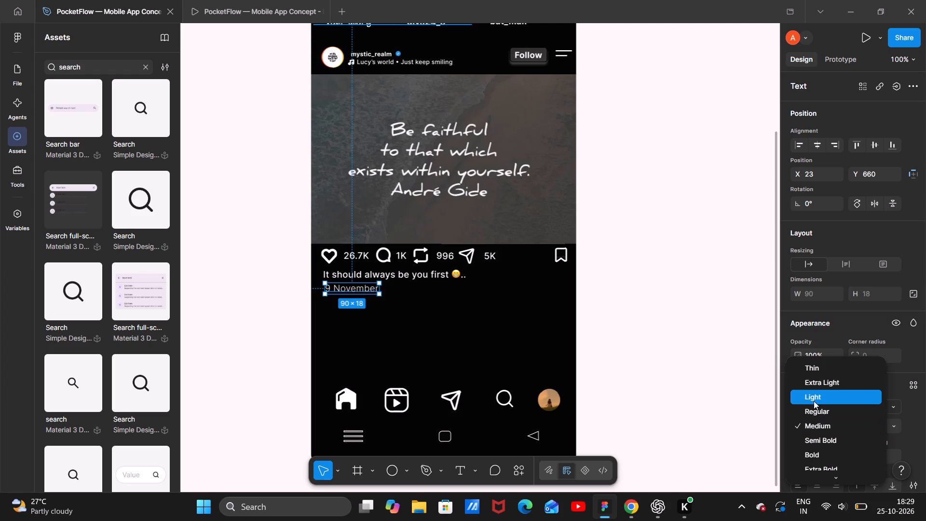
pyautogui.click(809, 380)
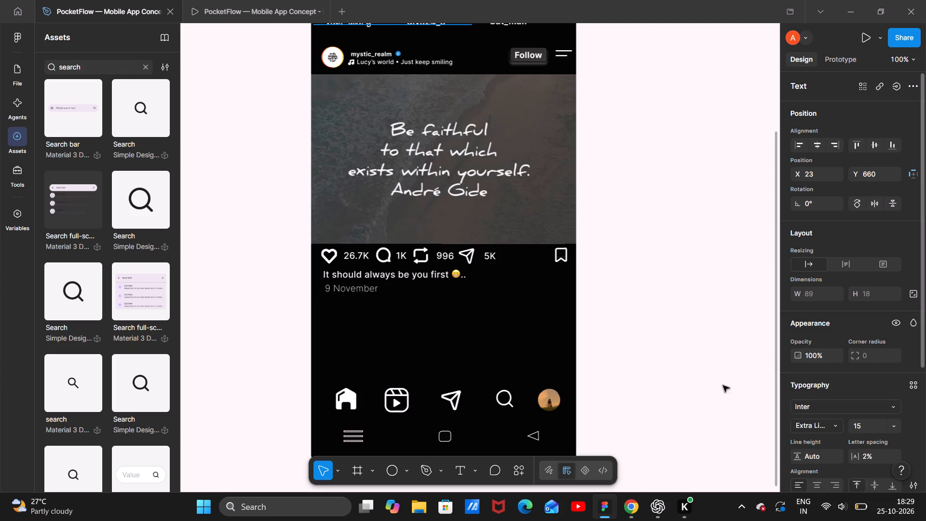
# Move the date text slightly up and left, closer under the caption, to about X 21, Y 656.
pyautogui.click(356, 293)
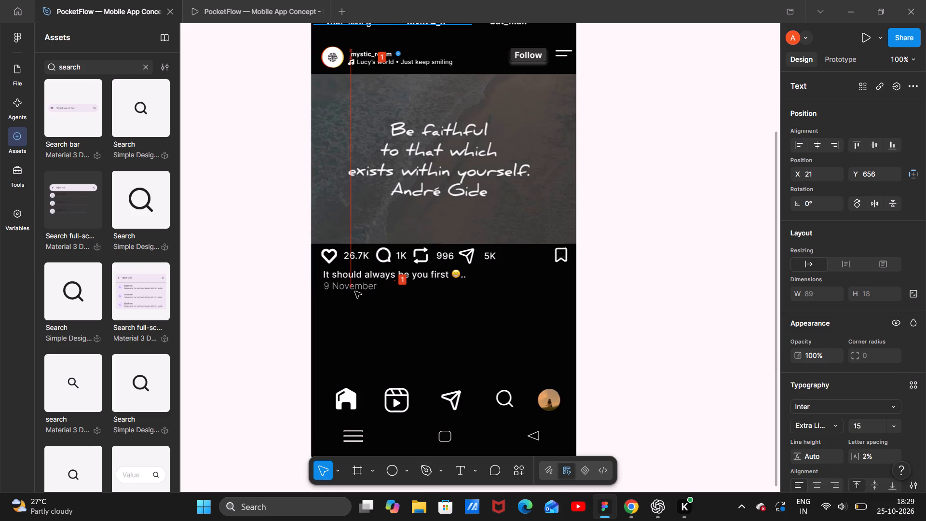
# Move the Search, image 9 and image 8 layers into the iPhone 16 & 17 Pro Max - 1 frame, above Ellipse 5.
pyautogui.click(360, 316)
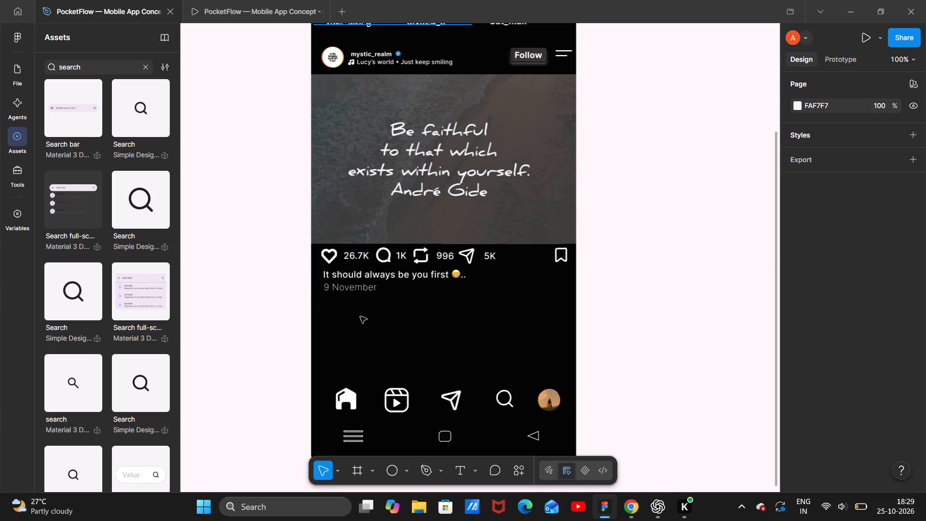
pyautogui.scroll(2, 360, 316)
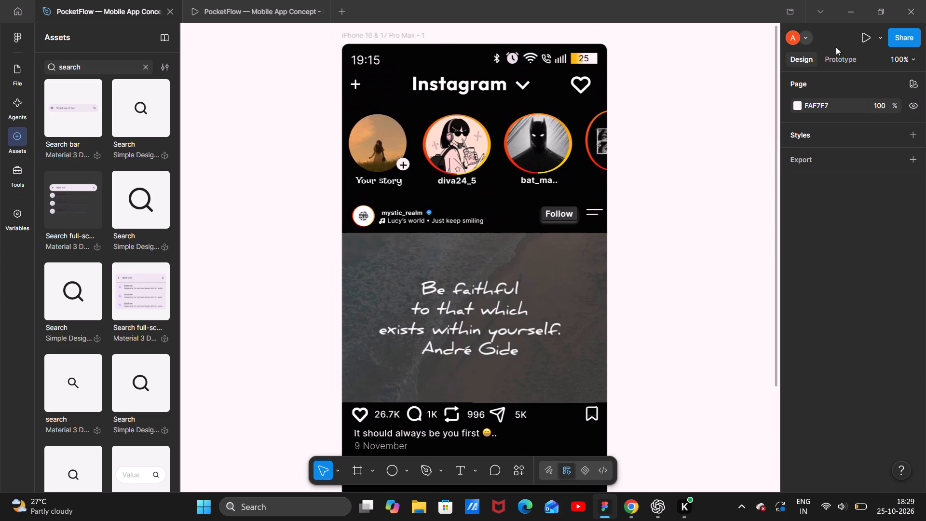
pyautogui.click(25, 70)
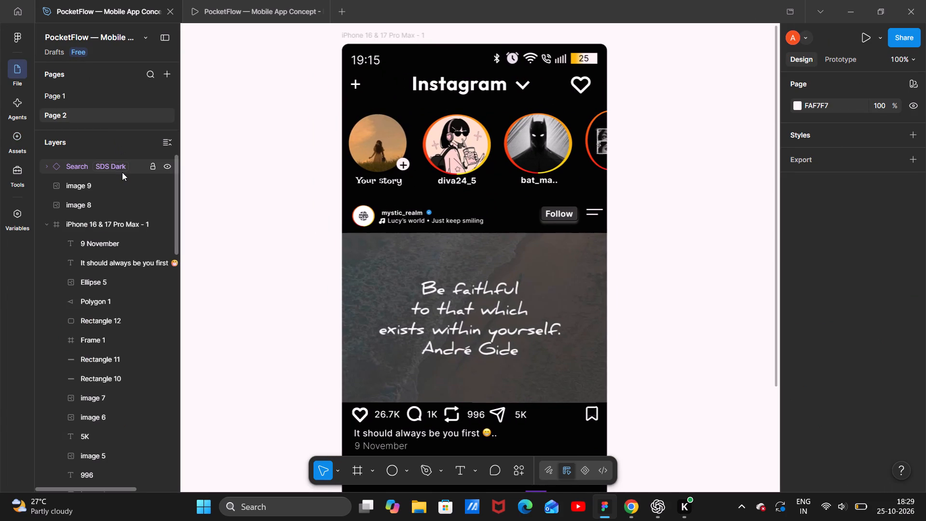
pyautogui.moveTo(123, 171); pyautogui.dragTo(136, 245)
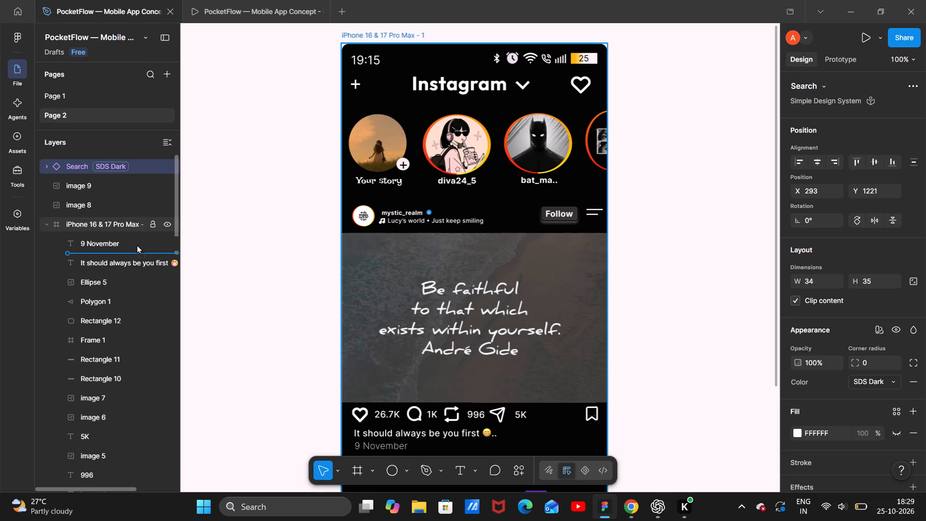
pyautogui.moveTo(136, 245); pyautogui.dragTo(133, 239)
pyautogui.moveTo(118, 174); pyautogui.dragTo(128, 262)
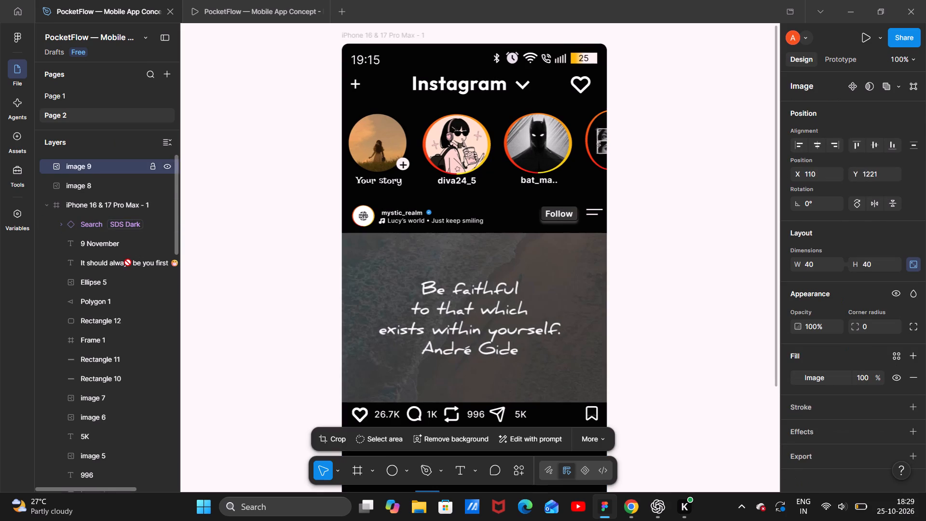
pyautogui.moveTo(128, 262); pyautogui.dragTo(128, 263)
pyautogui.moveTo(112, 172); pyautogui.dragTo(122, 251)
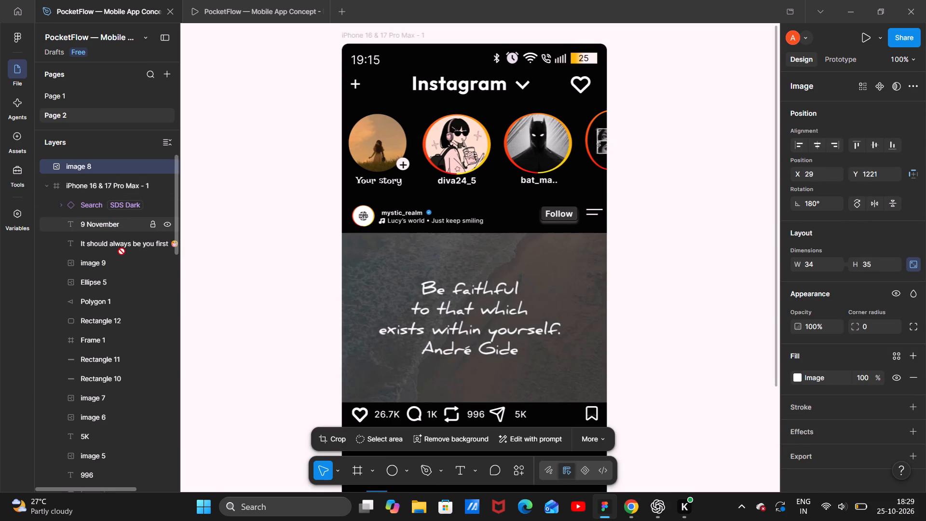
pyautogui.moveTo(122, 251); pyautogui.dragTo(120, 248)
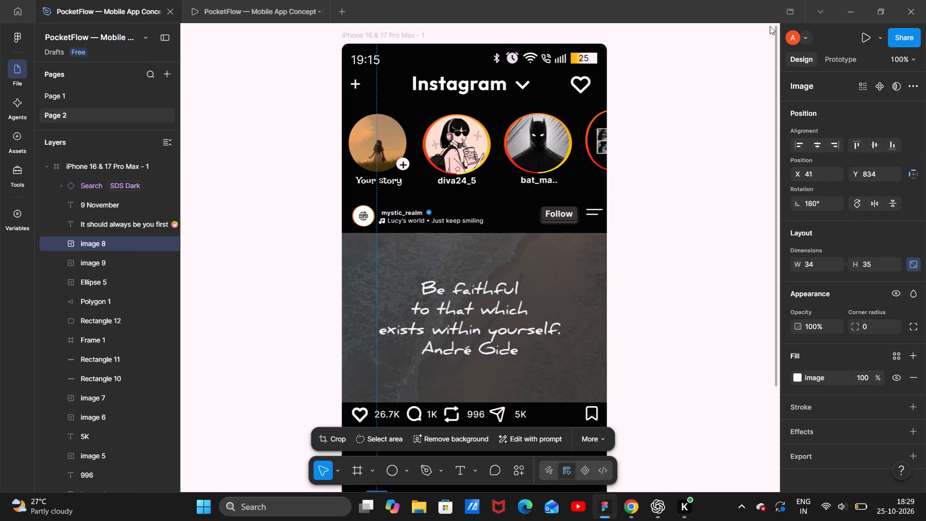
pyautogui.click(790, 96)
pyautogui.click(739, 110)
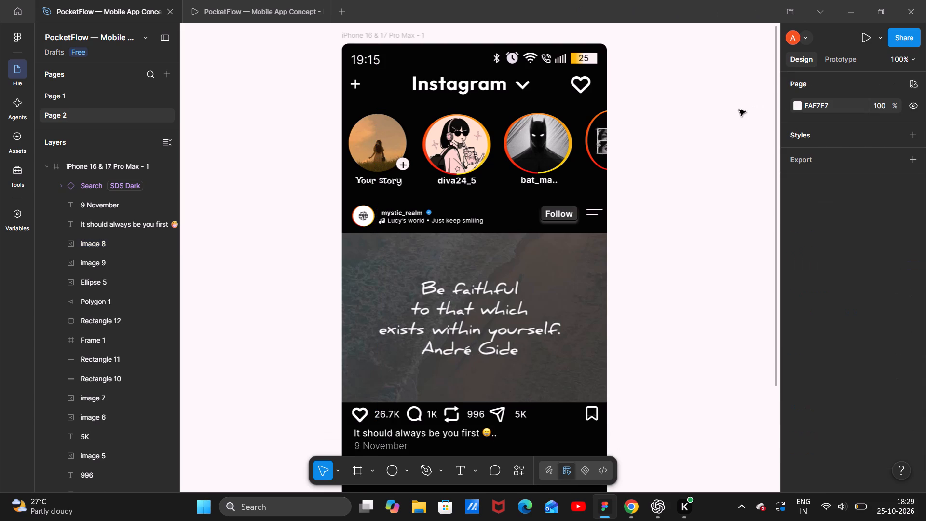
# Open the prototype preview of the home feed screen.
pyautogui.click(865, 29)
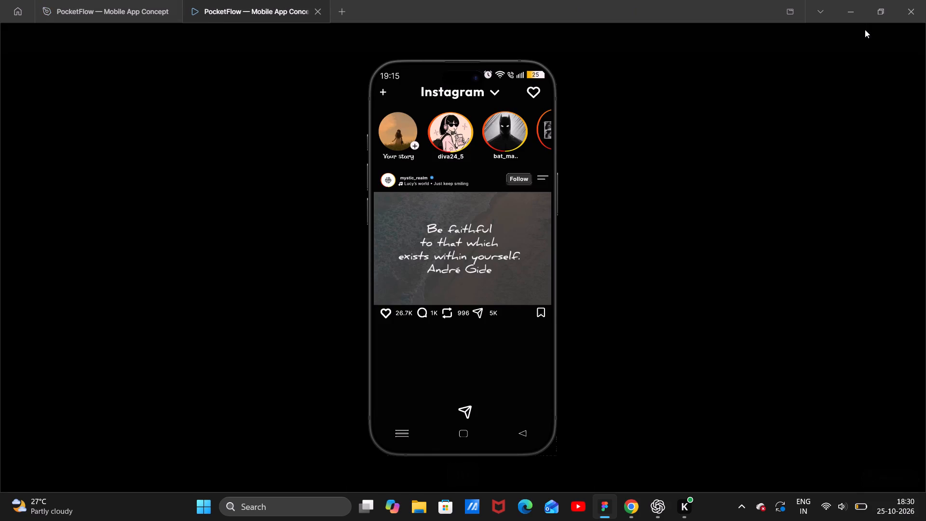